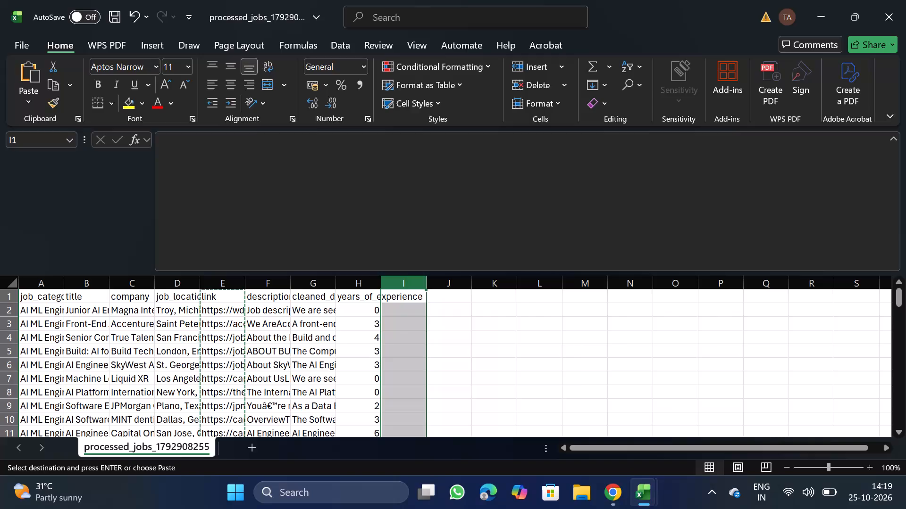
Insert the cut link column after the years_of_experience column.
click(468, 194)
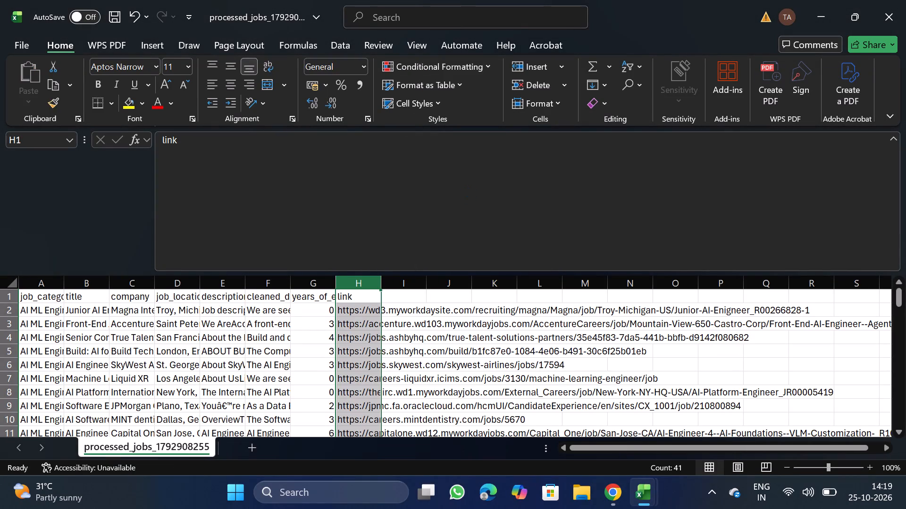
Move the years_of_experience column in front of the description column.
click(309, 285)
key(ctrl+x)
click(221, 282)
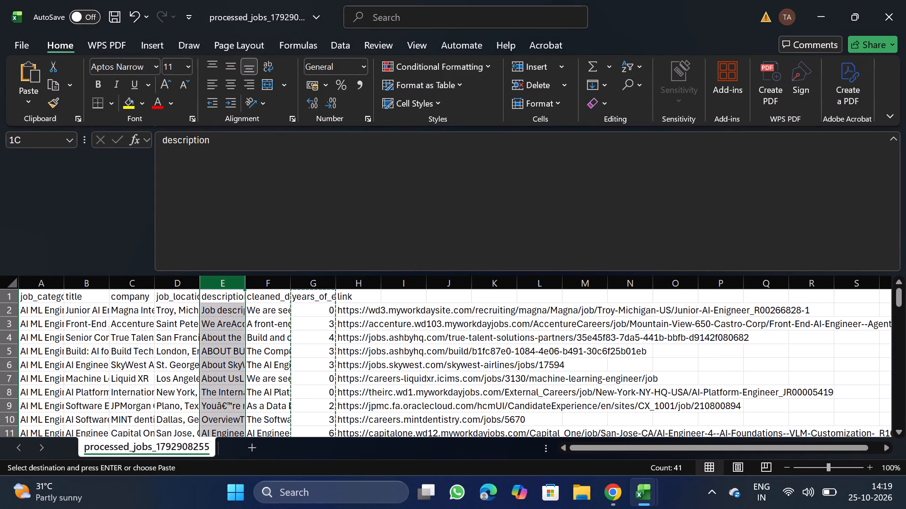
right_click(214, 345)
click(294, 207)
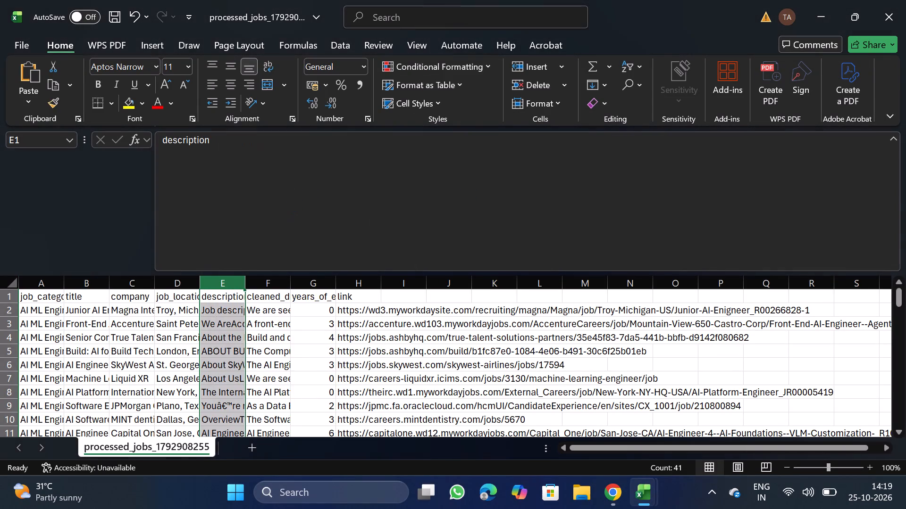
Replace the cleaned_description header in G1 with description, copying the text from F1.
click(259, 295)
drag(160, 140, 197, 137)
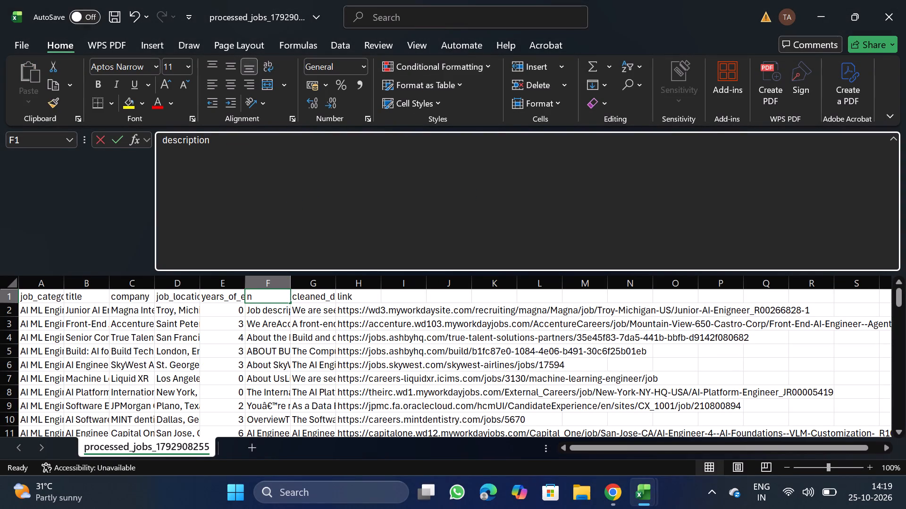
drag(197, 137, 226, 137)
key(ctrl+c)
click(326, 296)
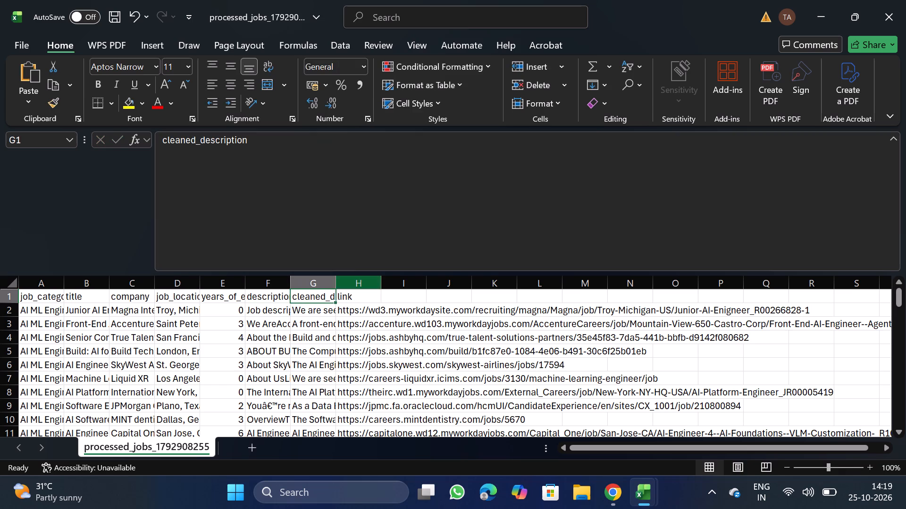
click(404, 234)
key(BackSpace)
key(BackSpace)
key(BackSpace)
key(BackSpace)
key(BackSpace)
key(BackSpace)
key(BackSpace)
key(BackSpace)
key(BackSpace)
key(BackSpace)
key(BackSpace)
key(BackSpace)
key(BackSpace)
key(BackSpace)
key(BackSpace)
key(BackSpace)
key(BackSpace)
key(BackSpace)
key(BackSpace)
key(BackSpace)
key(ctrl+v)
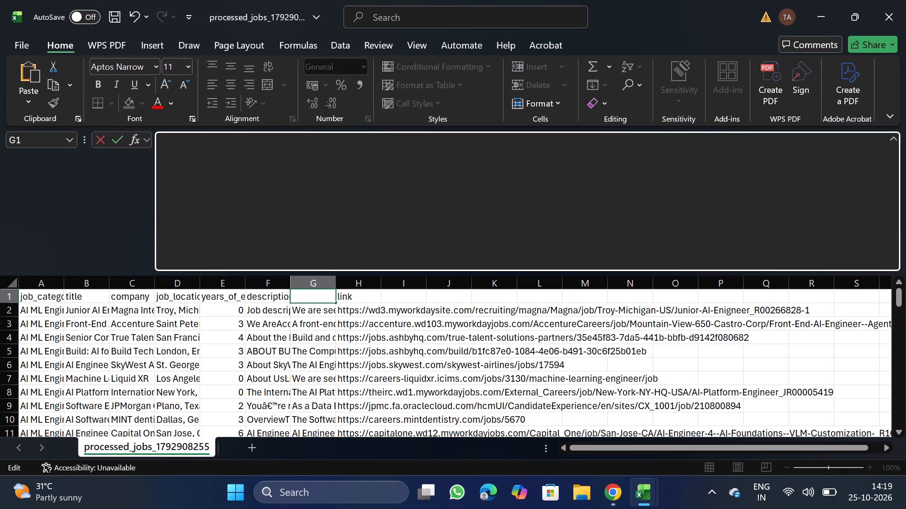
Clear the description header text in F1.
click(265, 296)
click(349, 227)
key(BackSpace)
key(BackSpace)
key(BackSpace)
key(BackSpace)
key(BackSpace)
key(BackSpace)
key(BackSpace)
key(BackSpace)
key(BackSpace)
key(BackSpace)
key(BackSpace)
key(BackSpace)
key(BackSpace)
key(BackSpace)
key(BackSpace)
key(BackSpace)
key(BackSpace)
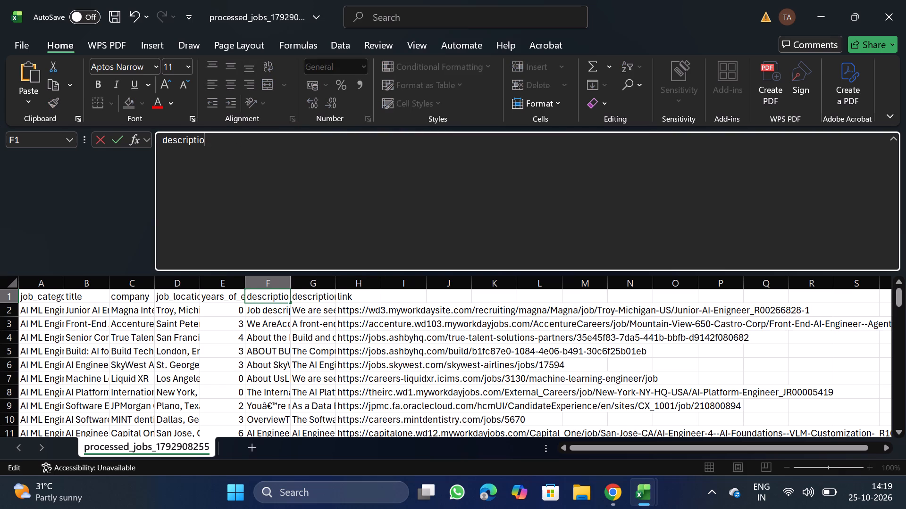
Switch to NextGenApply in Chrome and copy the column name original_description from the CSV requirements for bulk job upload.
click(611, 498)
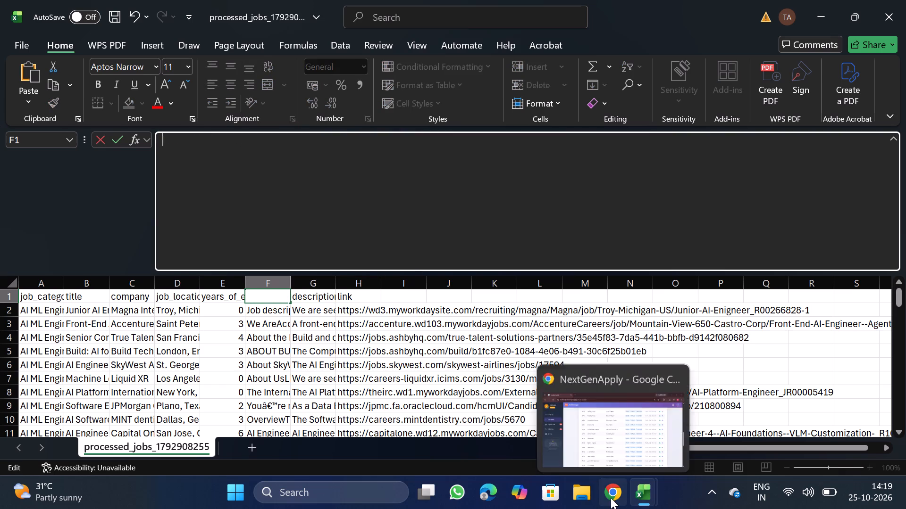
click(56, 141)
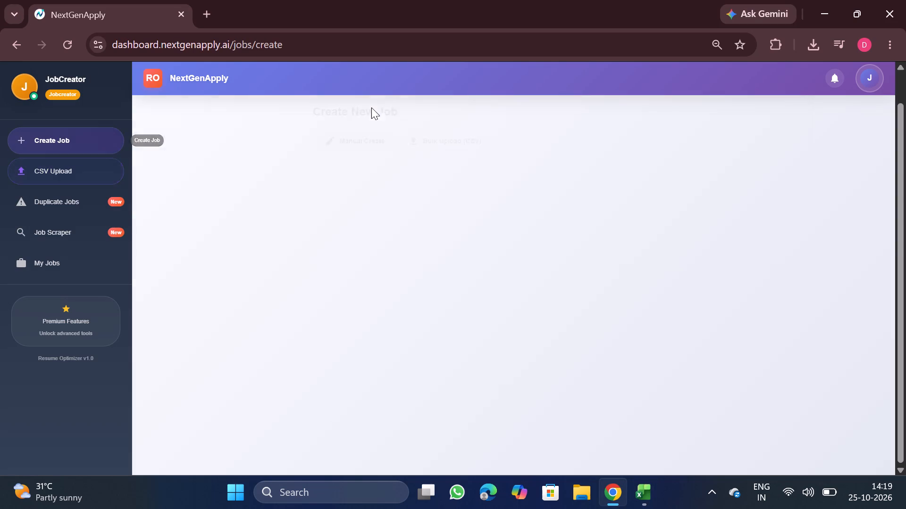
click(428, 131)
double_click(498, 237)
key(ctrl+c)
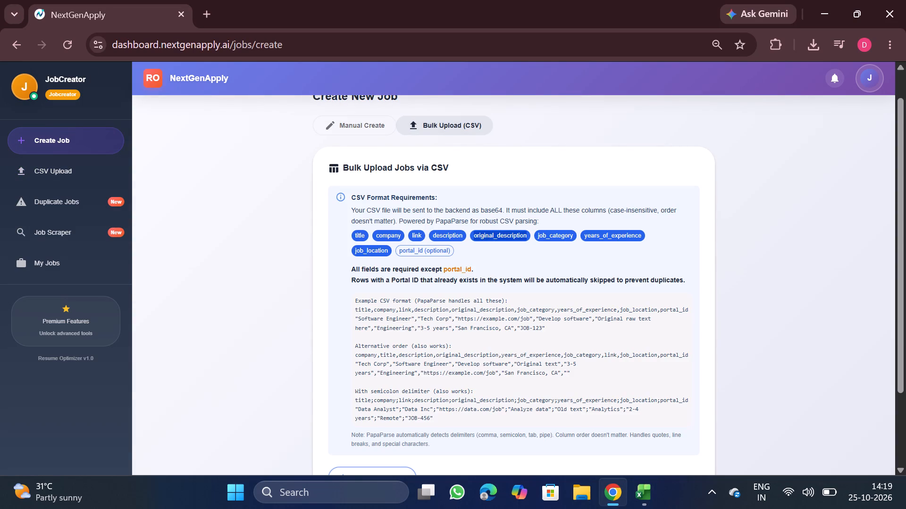
Close the Jav Dev_10_25 Excel workbook window.
click(654, 498)
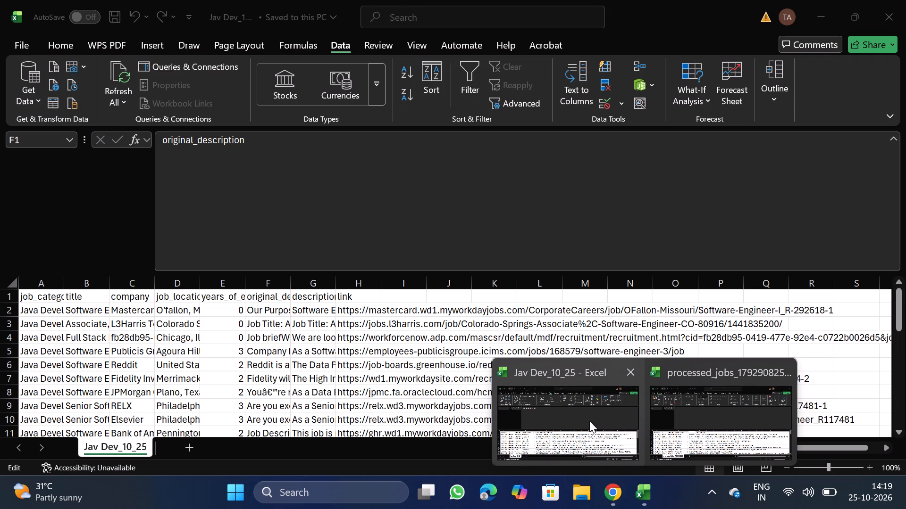
click(622, 375)
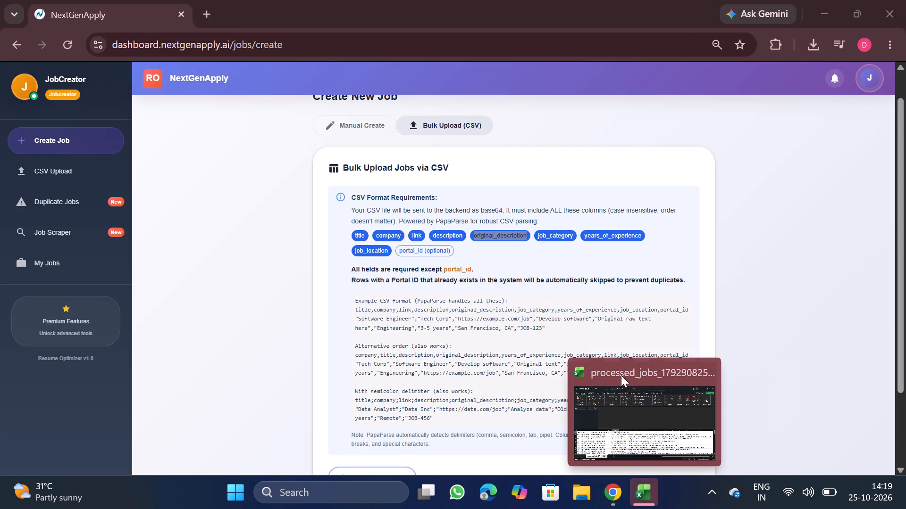
Return to the processed_jobs workbook in Excel and paste original_description as the header in F1.
click(612, 388)
key(ctrl+v)
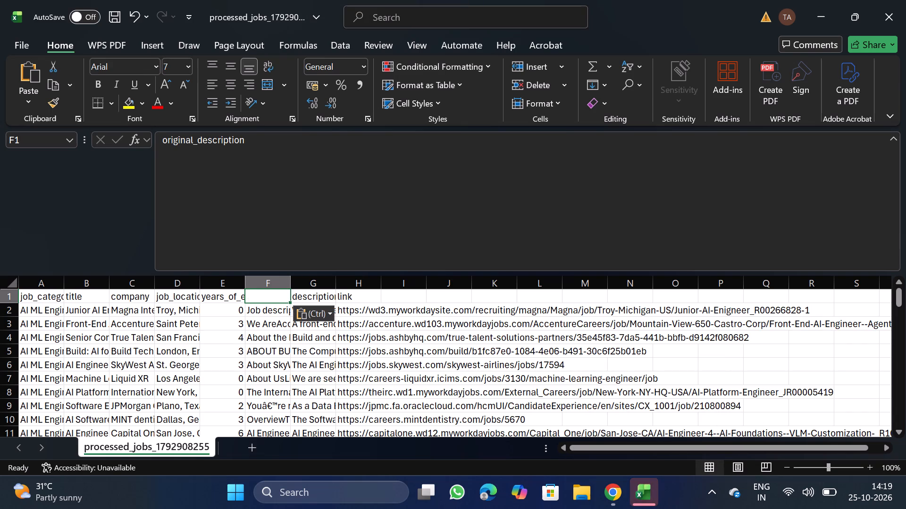
click(235, 372)
click(278, 330)
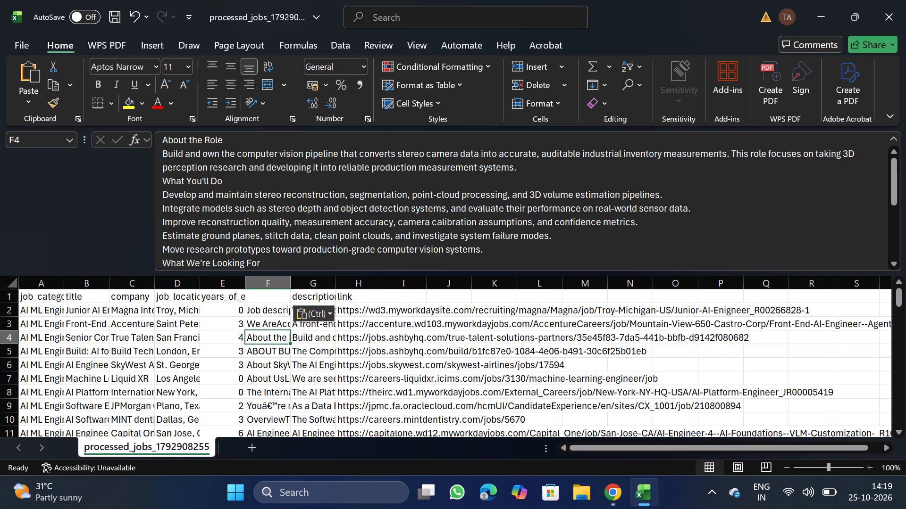
click(319, 291)
click(281, 302)
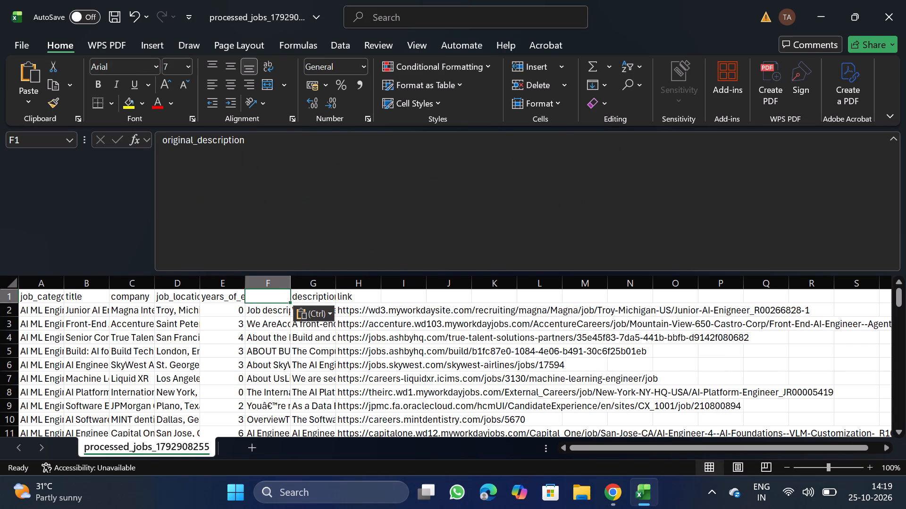
Add a filter to the title column and open its list of values, enlarged to show full job titles.
click(102, 282)
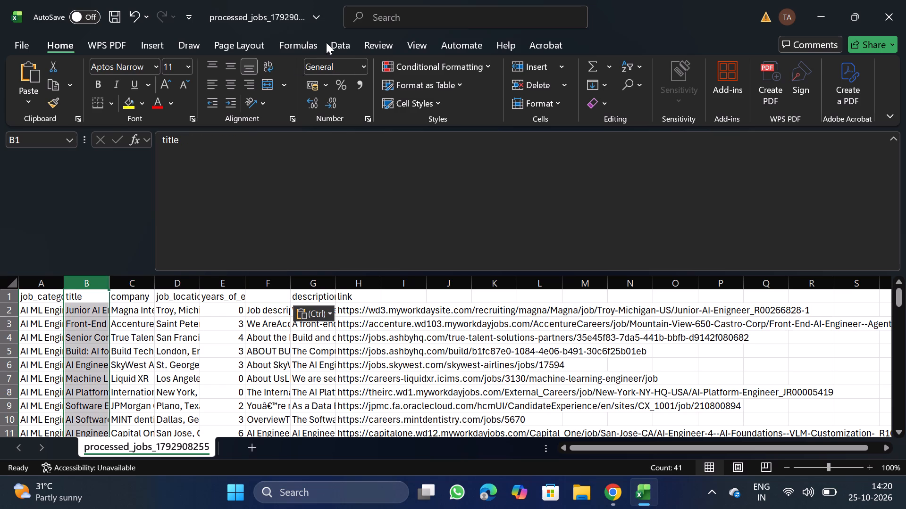
click(337, 46)
click(464, 80)
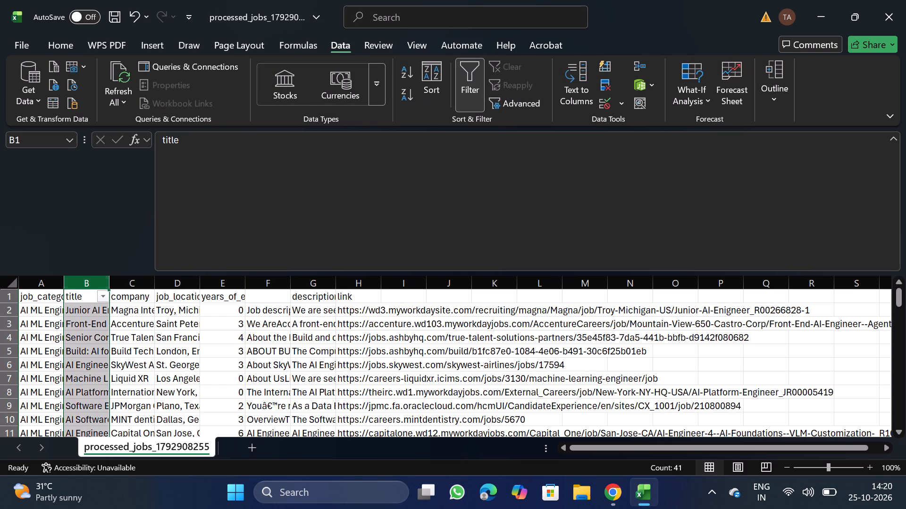
click(106, 301)
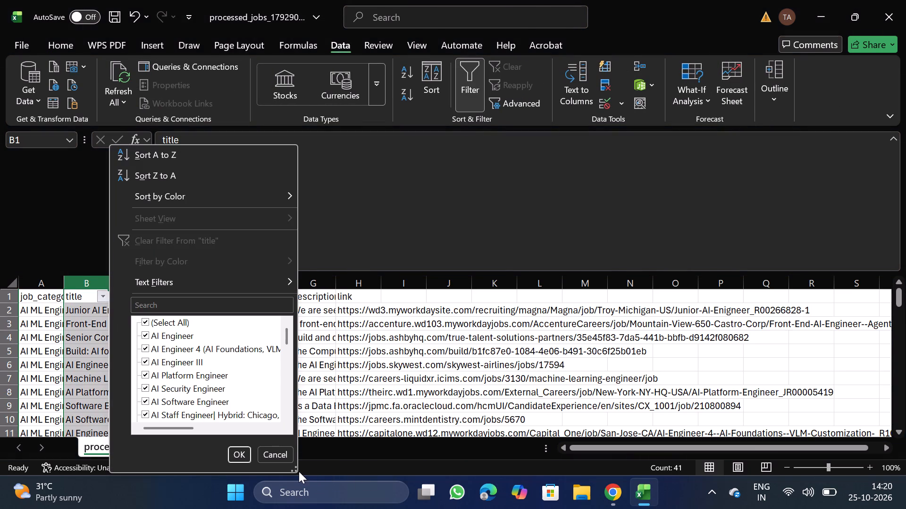
double_click(295, 471)
drag(295, 471, 656, 508)
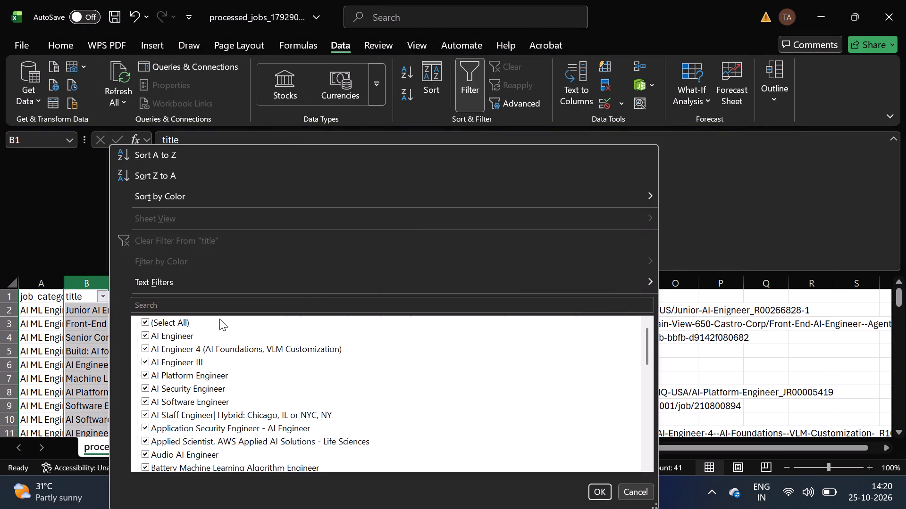
Filter titles to Battery Machine Learning Algorithm Engineer, Build: AI for the Built World | Computational Design Engineer, Senior Platform Engineer - Enterprise AI and blanks.
click(167, 317)
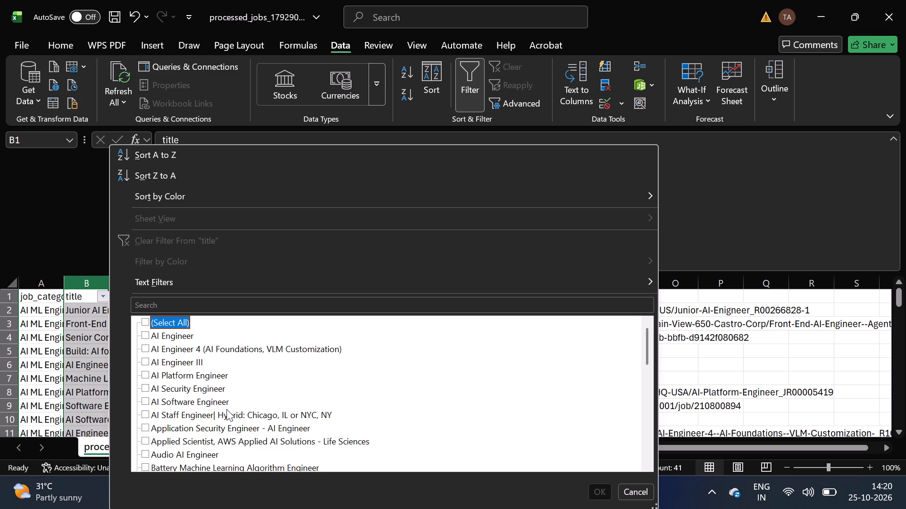
scroll(216, 441, down, 1)
click(208, 430)
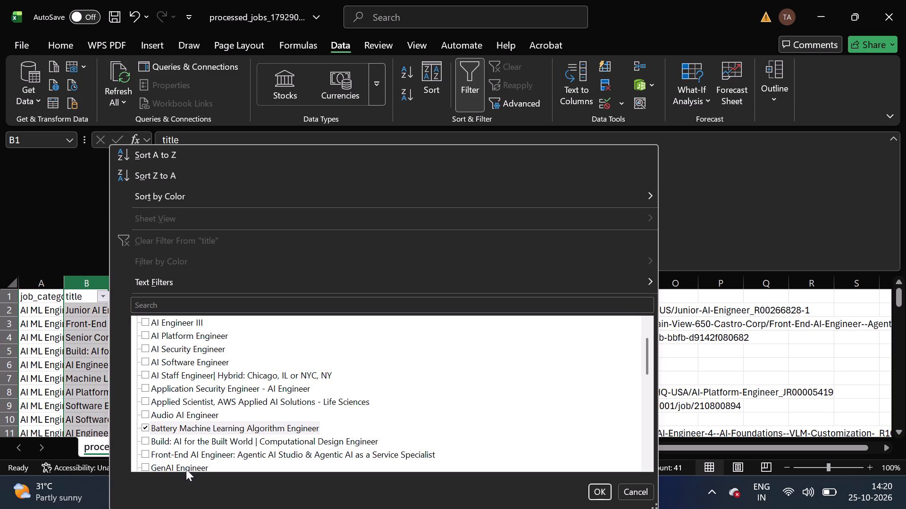
click(233, 442)
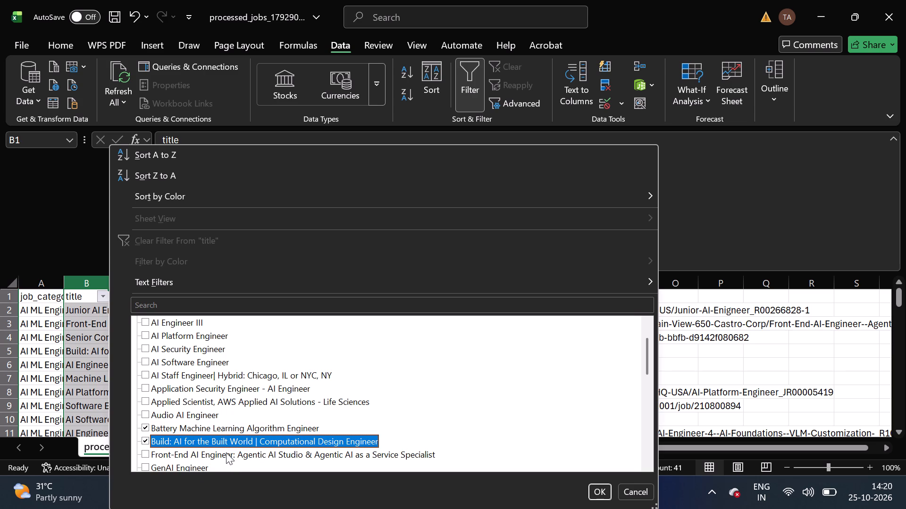
scroll(226, 452, down, 2)
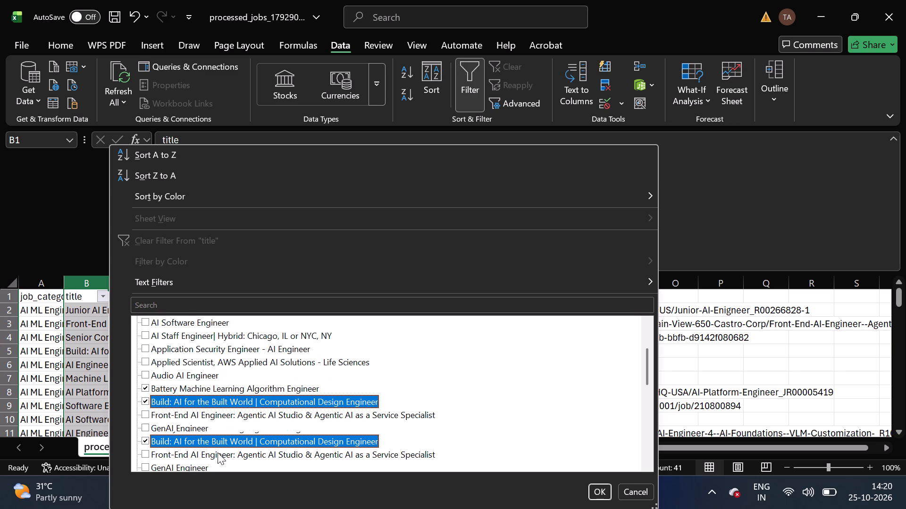
scroll(218, 452, down, 2)
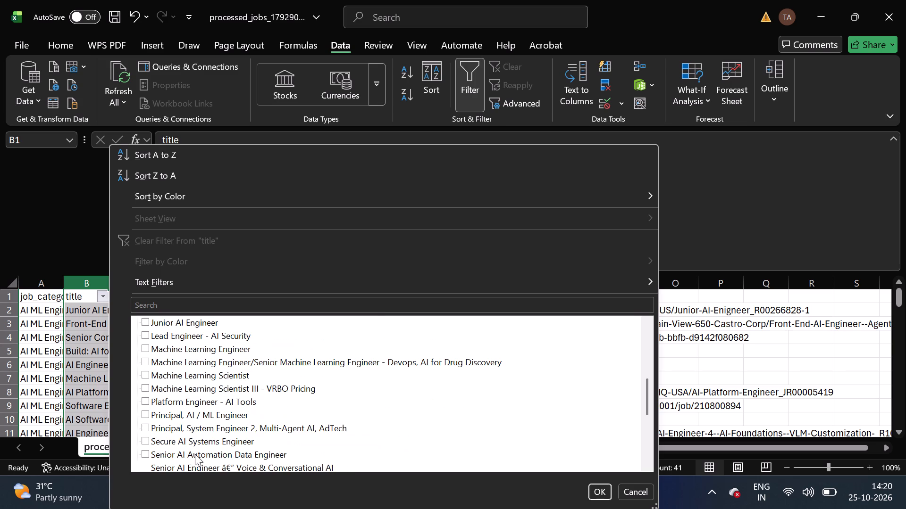
scroll(195, 454, down, 1)
click(259, 362)
click(259, 362)
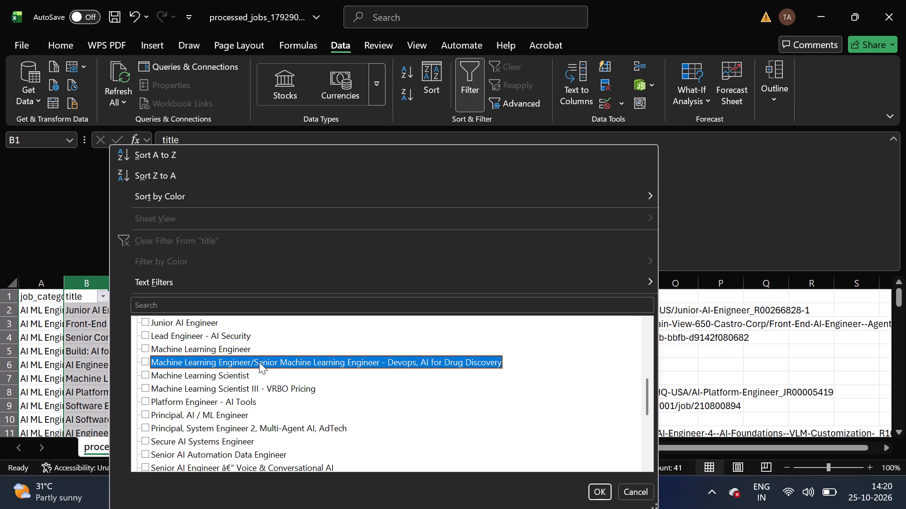
scroll(203, 461, down, 1)
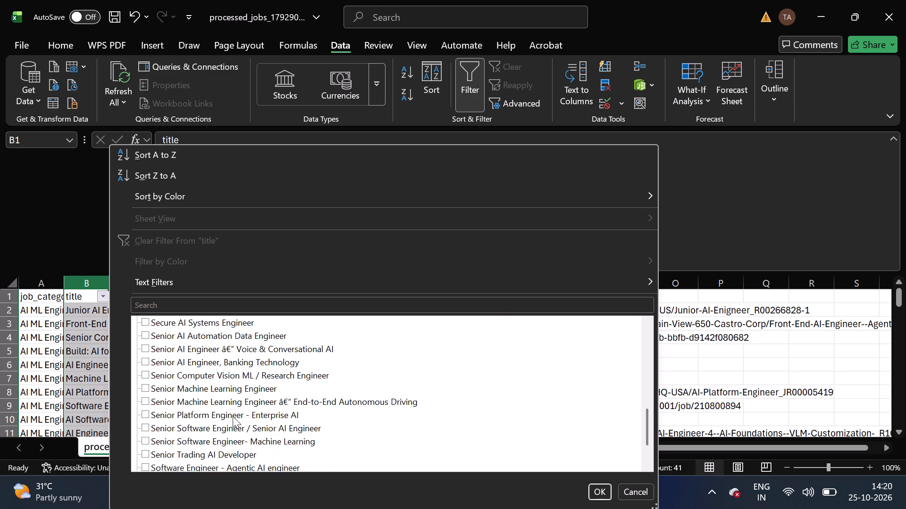
click(260, 414)
scroll(232, 450, down, 1)
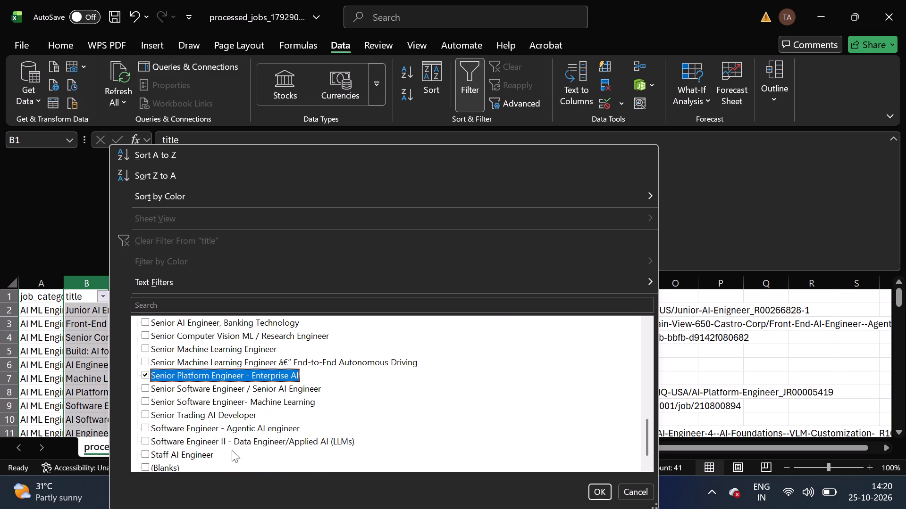
click(194, 459)
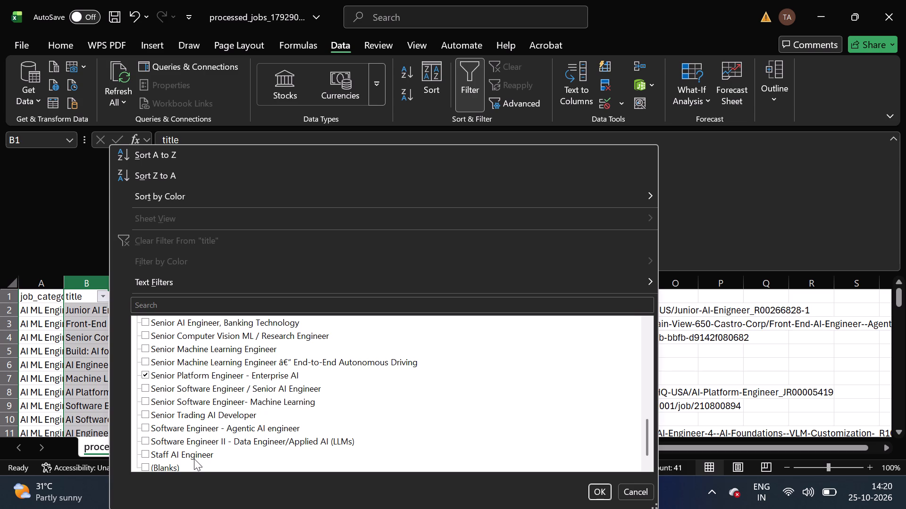
click(194, 459)
click(168, 466)
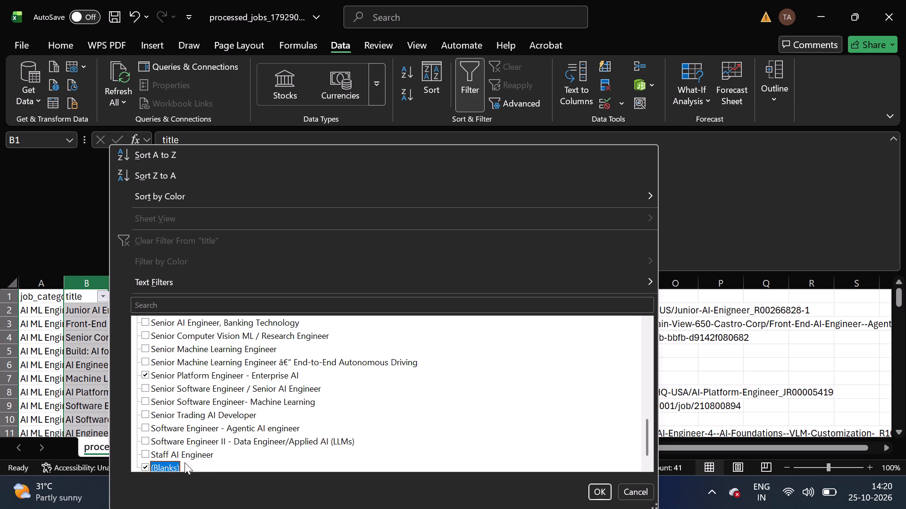
click(599, 497)
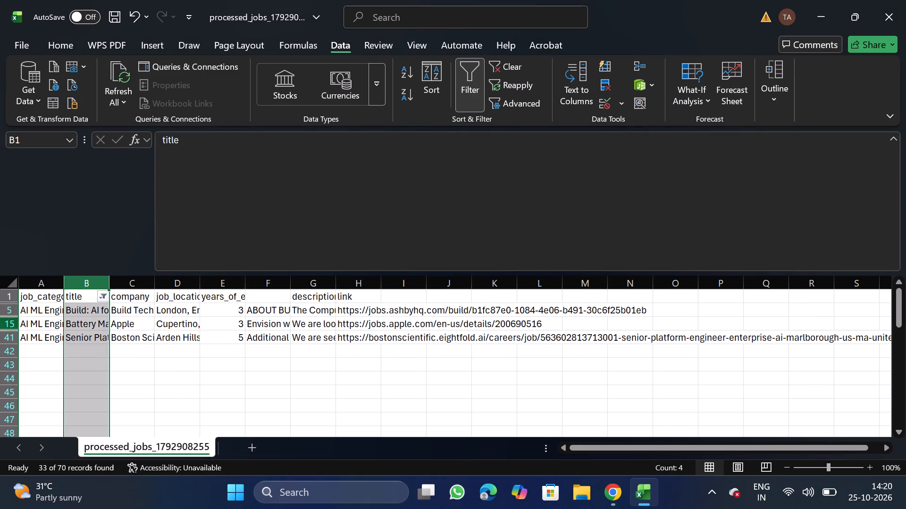
Delete the three filtered job rows and remove the filter from the title column.
click(0, 307)
key(ctrl+shift+Down)
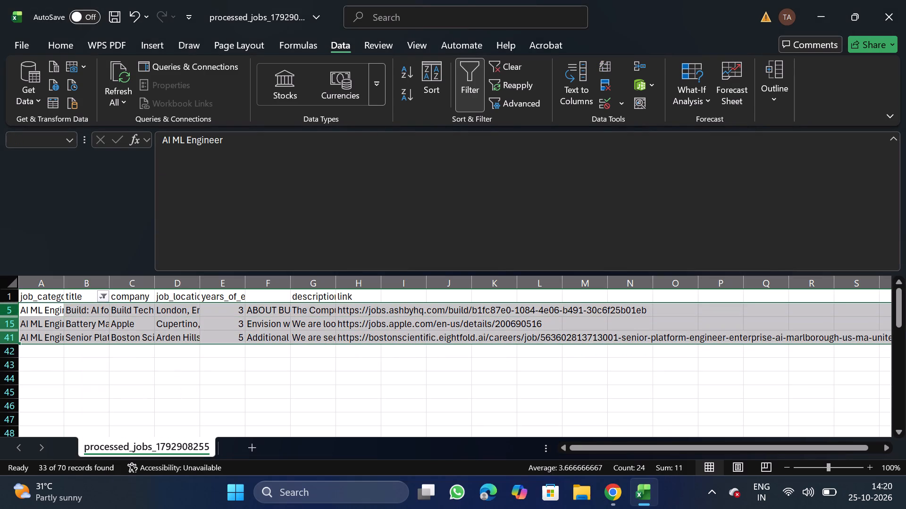
right_click(44, 320)
click(94, 201)
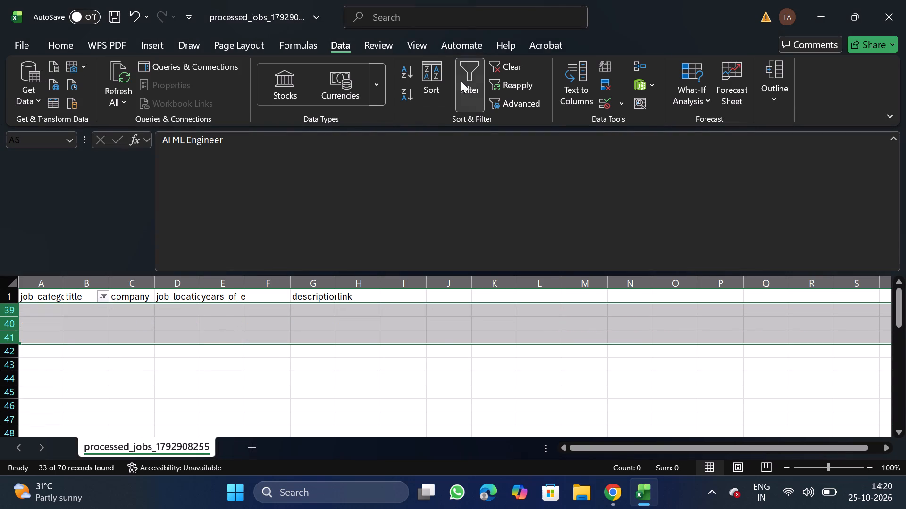
click(464, 84)
Filter the title column by staff to check the matching job rows, and remove the filter.
click(85, 281)
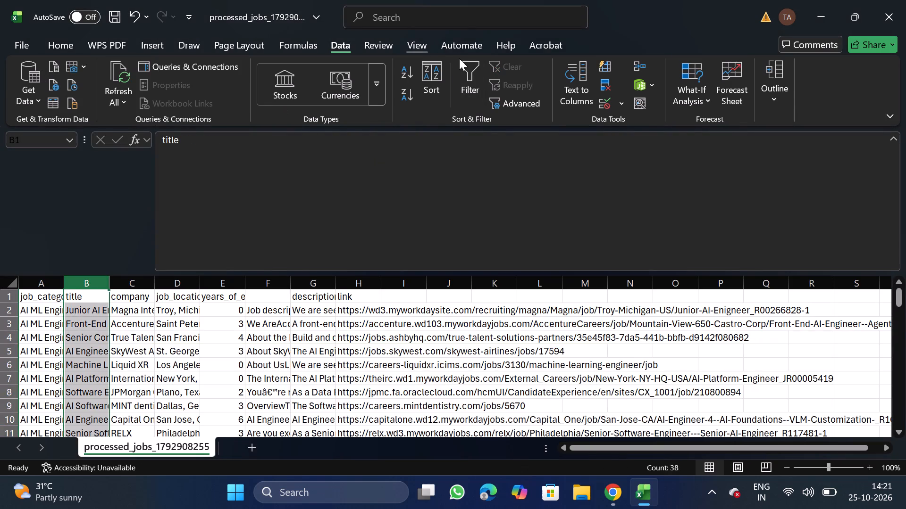
click(463, 83)
click(103, 298)
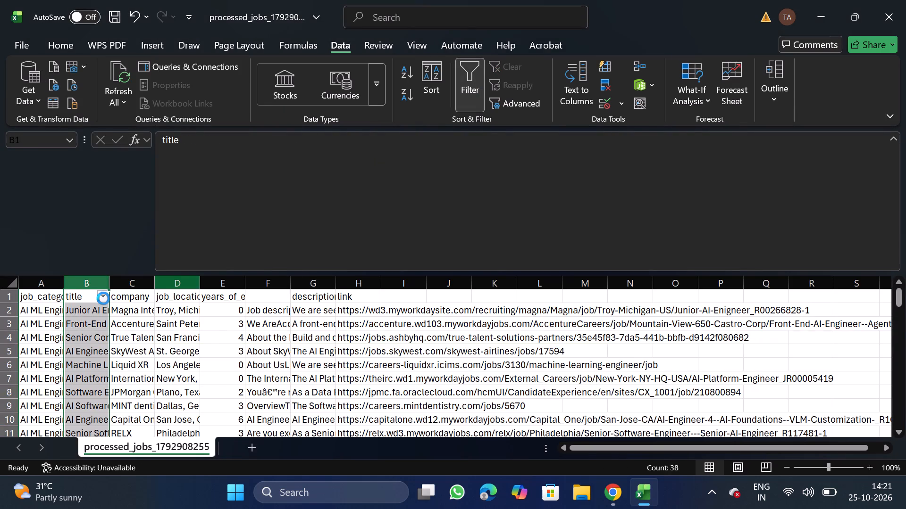
click(192, 308)
text(staff)
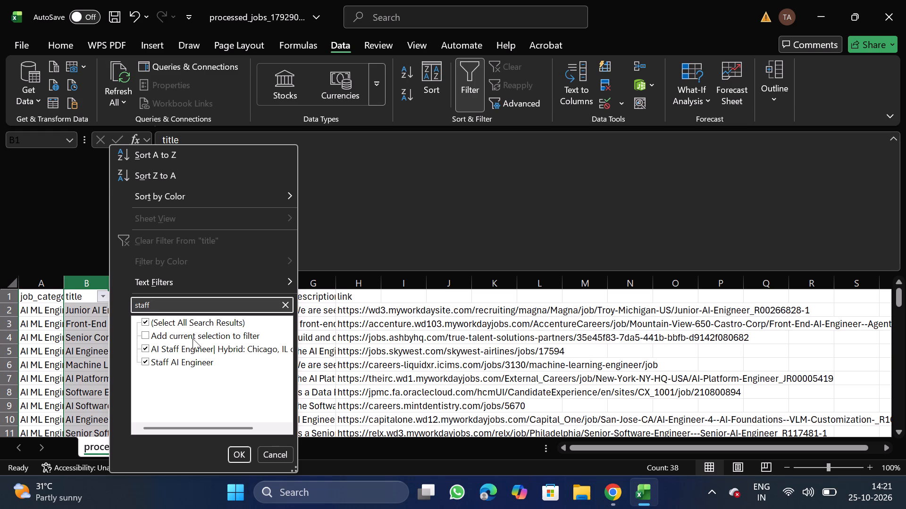
click(239, 452)
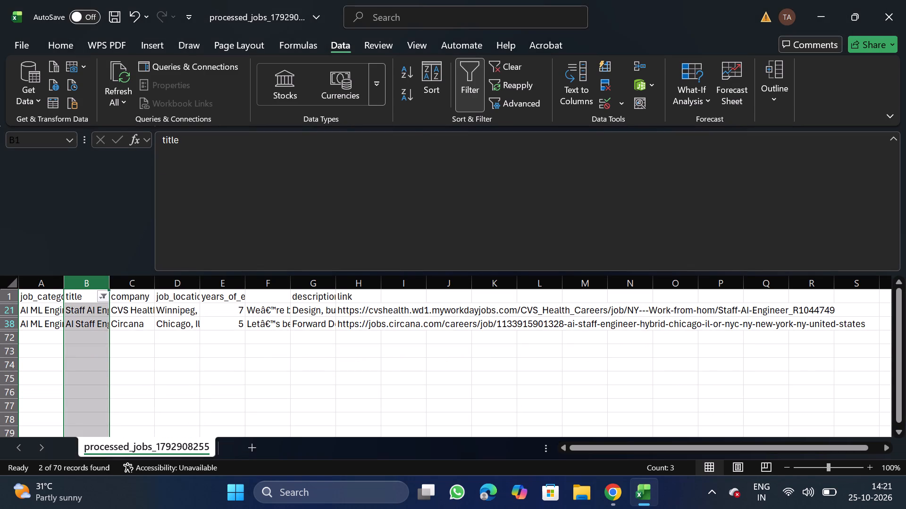
click(473, 78)
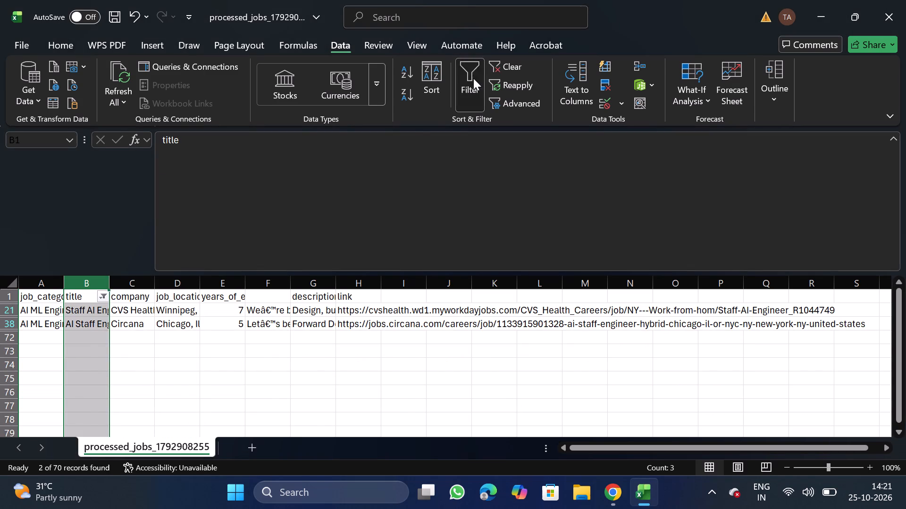
Filter the title column by principal to check the matching job rows, and remove the filter.
click(83, 294)
click(457, 81)
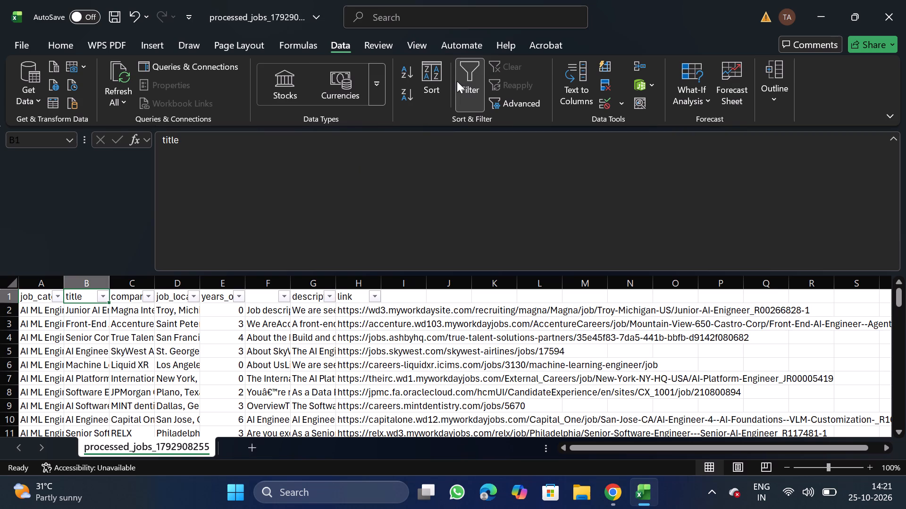
click(104, 300)
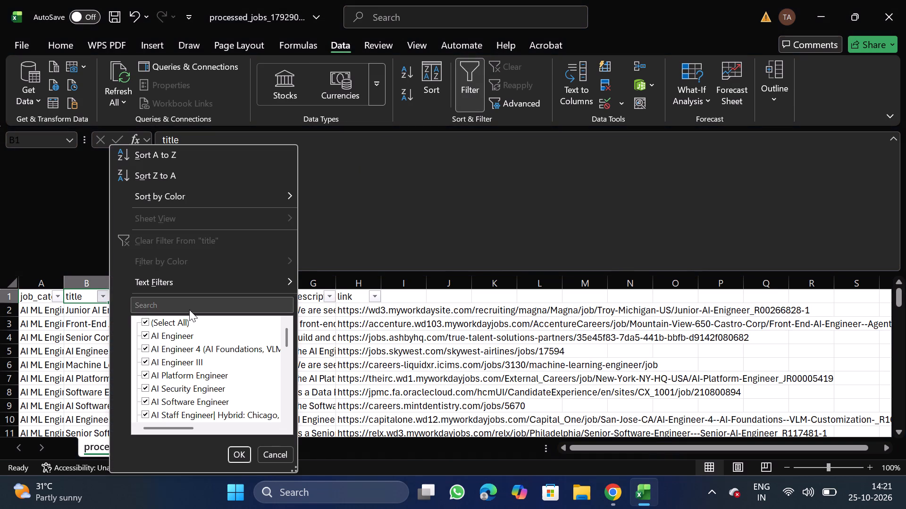
click(192, 312)
click(182, 306)
text(pri)
text(ncipak)
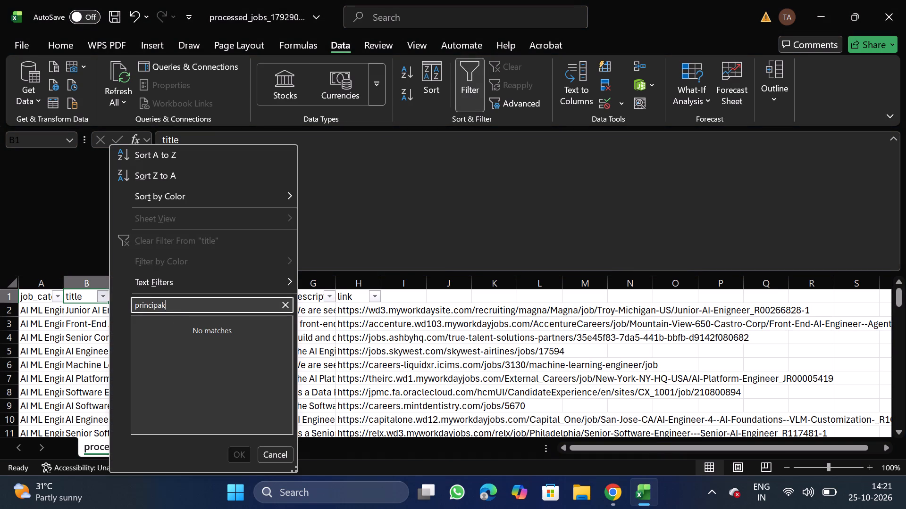
key(BackSpace)
key(l)
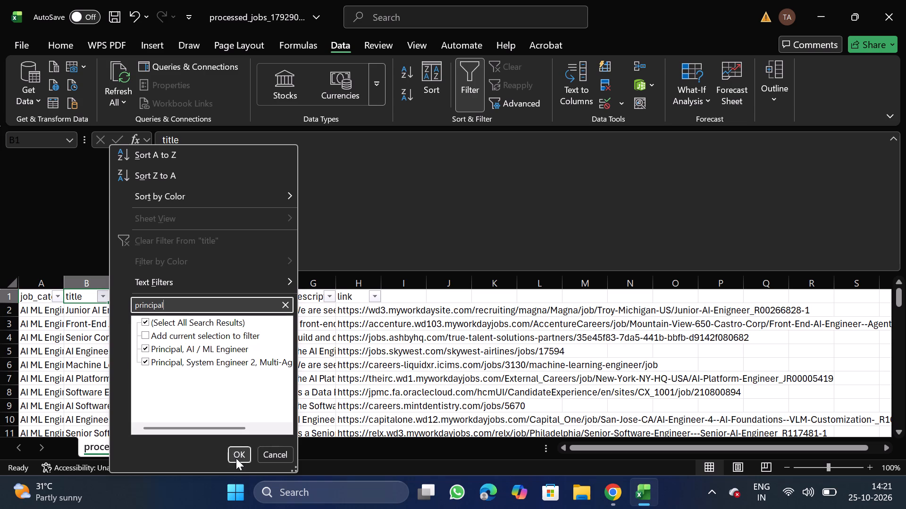
click(235, 448)
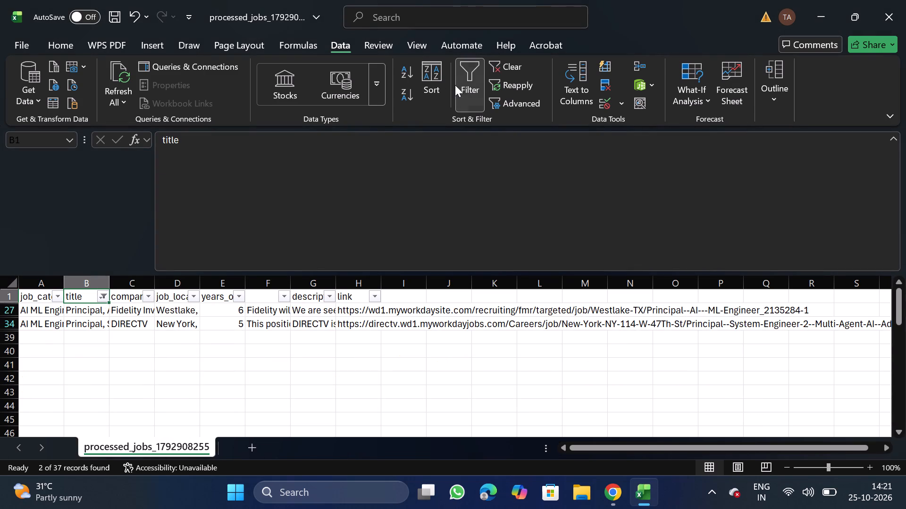
click(478, 89)
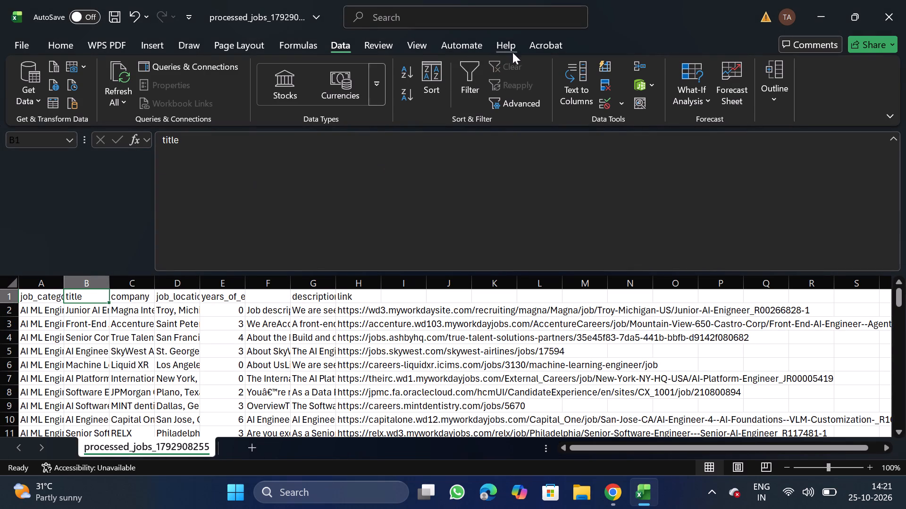
Filter the title column by lead to check the matching job row, and remove the filter.
click(462, 92)
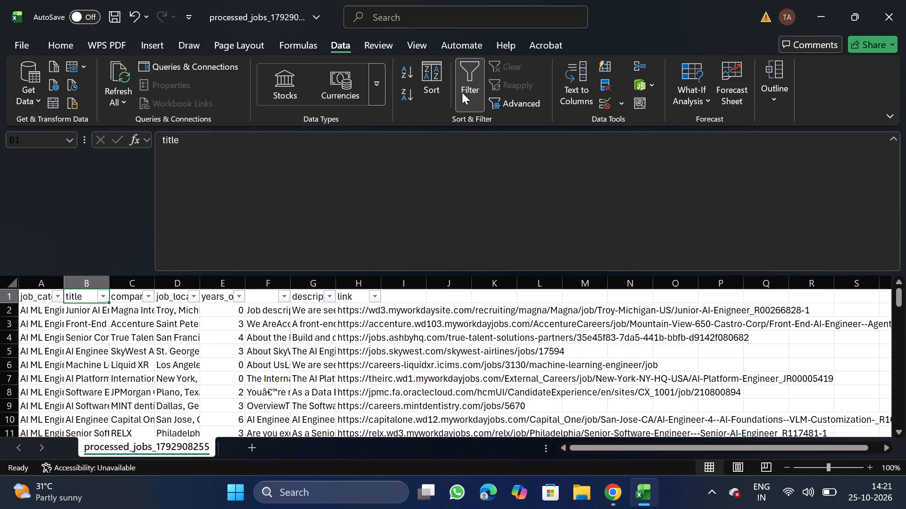
click(108, 293)
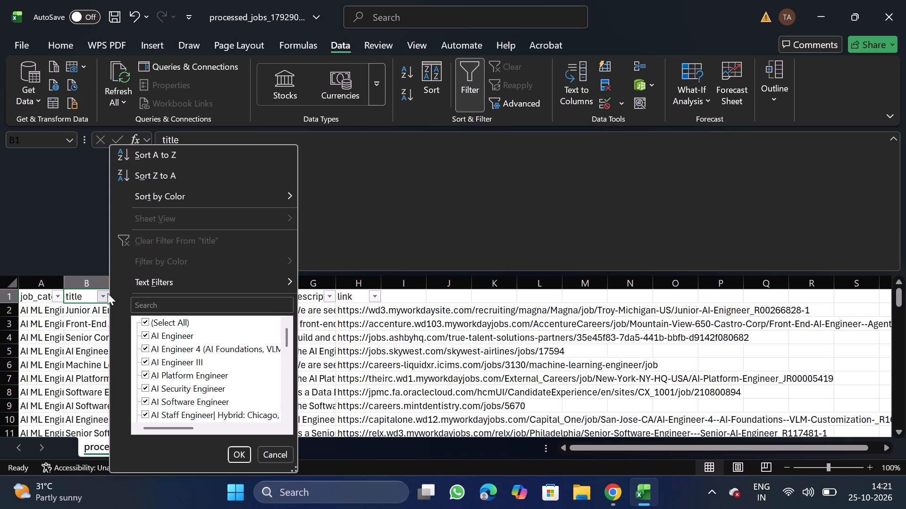
click(185, 304)
text(lead)
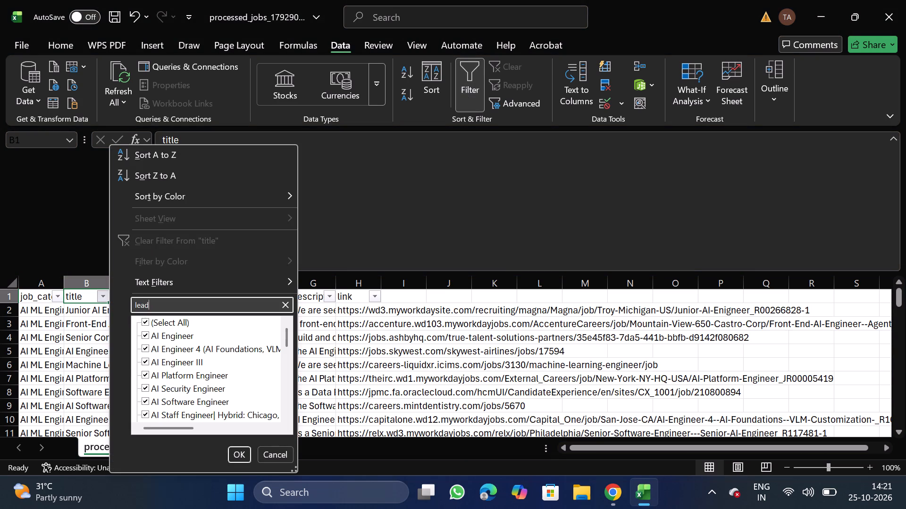
click(247, 455)
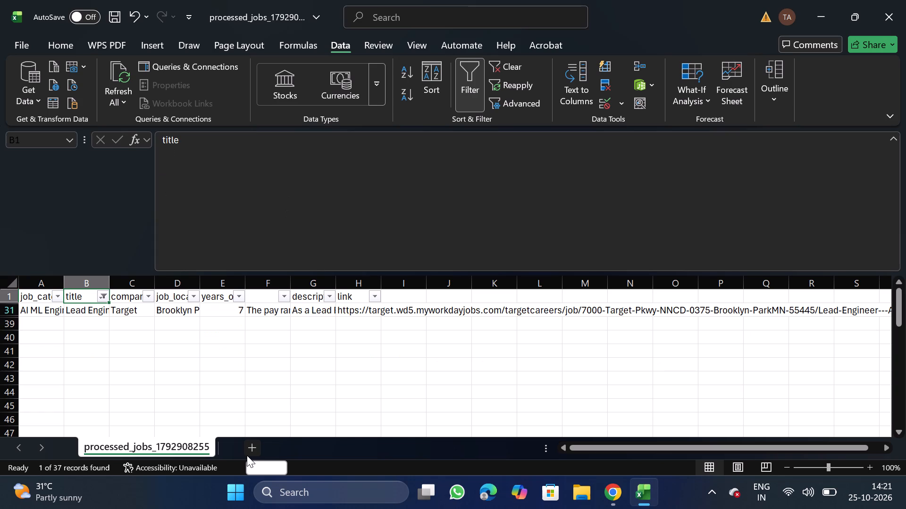
click(473, 76)
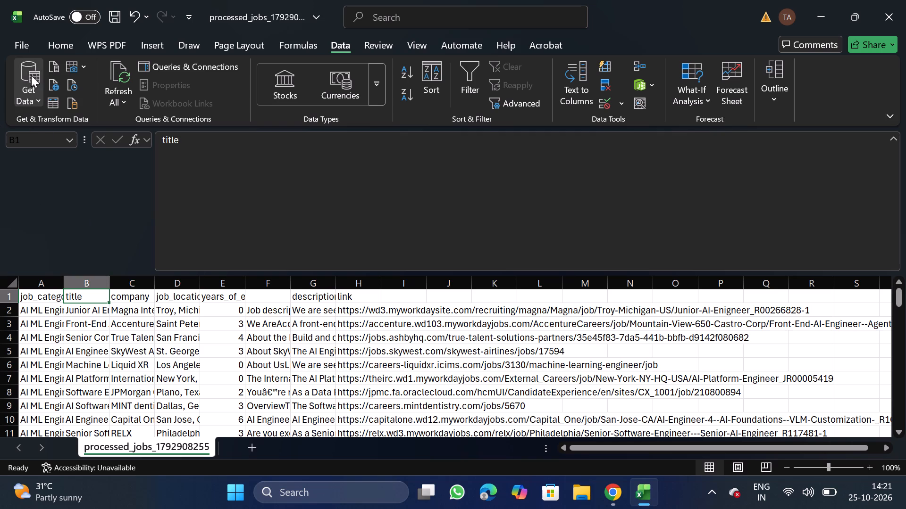
click(22, 47)
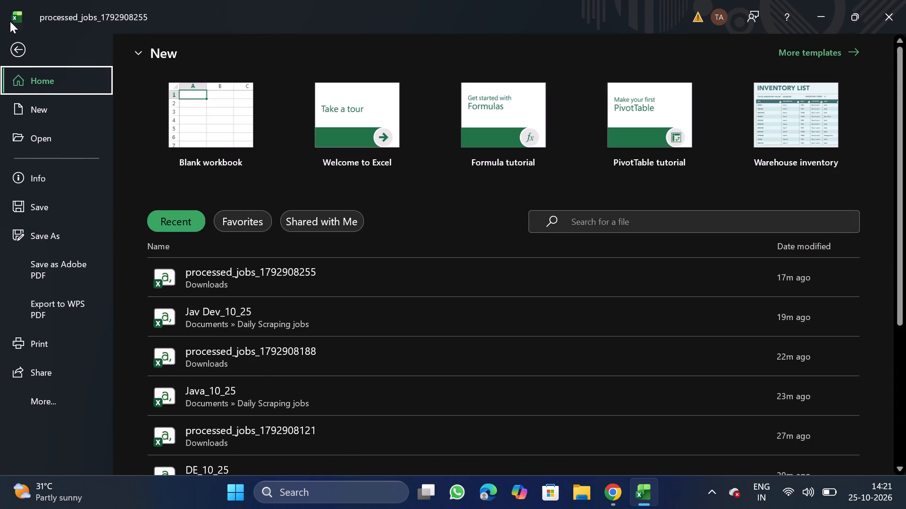
click(19, 51)
Add a filter to the company column and search its values for walmart and dried.
click(132, 287)
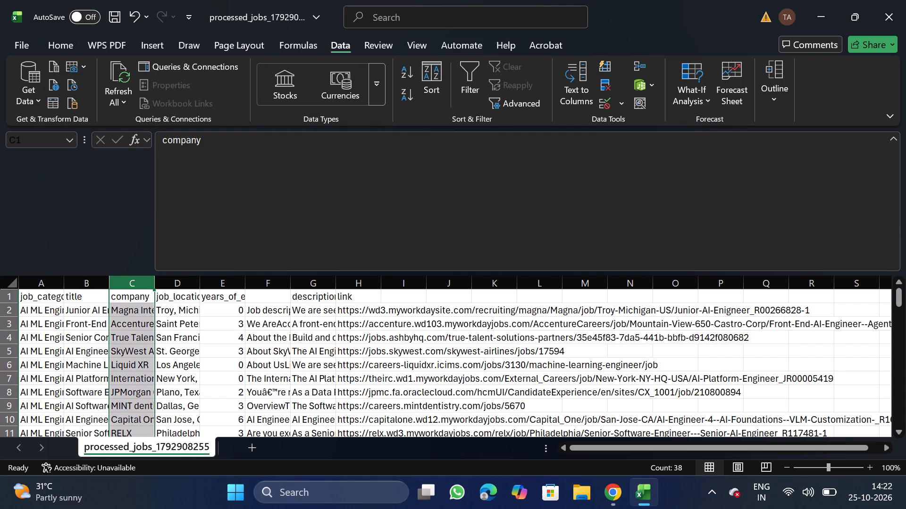
click(474, 87)
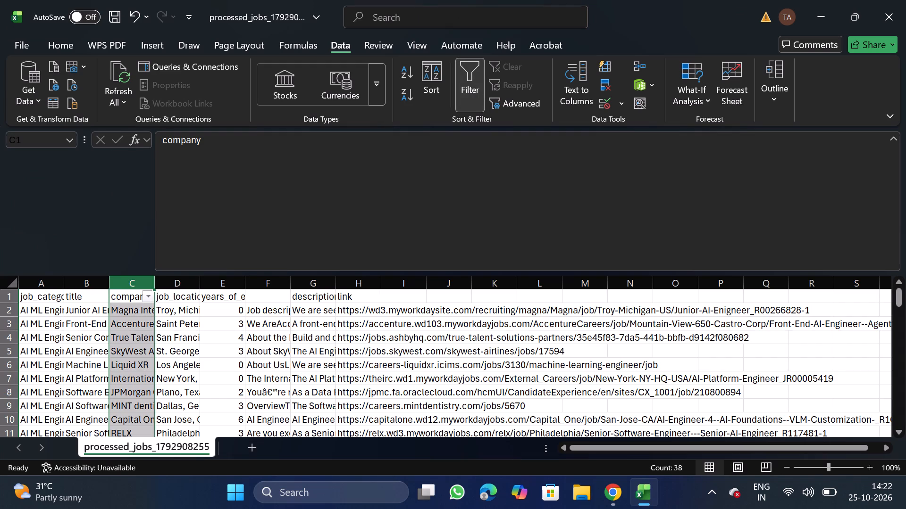
click(151, 292)
click(226, 304)
text(walmart)
key(BackSpace)
key(BackSpace)
key(BackSpace)
key(BackSpace)
key(BackSpace)
key(BackSpace)
key(BackSpace)
key(BackSpace)
key(BackSpace)
key(BackSpace)
key(BackSpace)
key(BackSpace)
key(BackSpace)
key(BackSpace)
key(BackSpace)
key(BackSpace)
key(BackSpace)
key(BackSpace)
key(BackSpace)
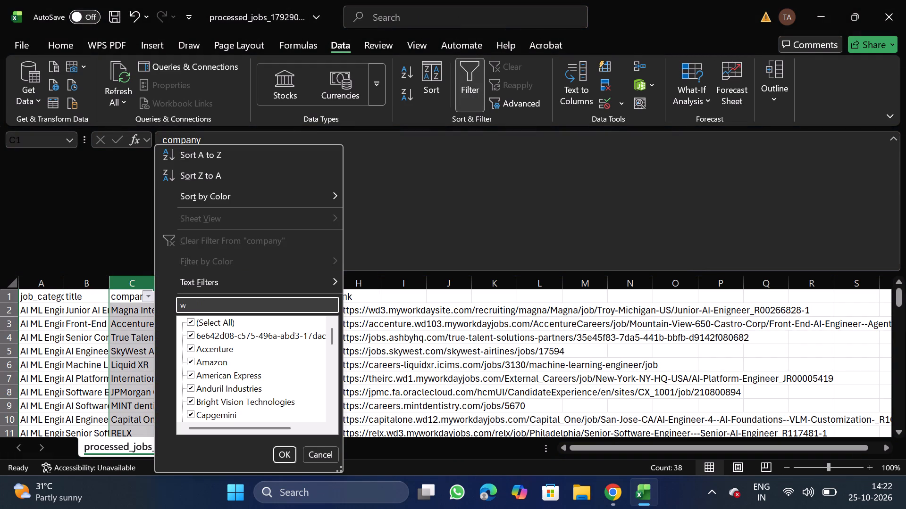
text(dried)
key(BackSpace)
key(BackSpace)
key(BackSpace)
key(BackSpace)
key(BackSpace)
key(BackSpace)
key(BackSpace)
key(BackSpace)
key(BackSpace)
key(BackSpace)
key(BackSpace)
key(BackSpace)
key(BackSpace)
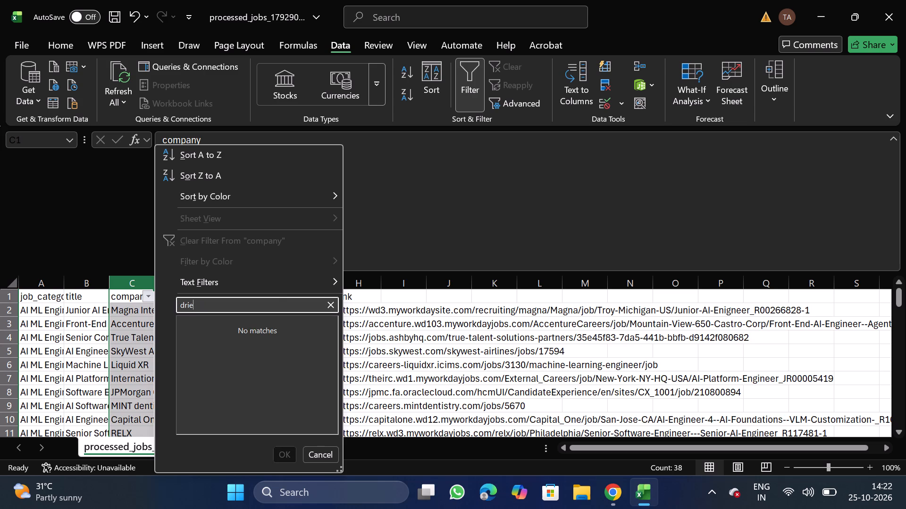
Filter companies to Capital One, delete the filtered job row and remove the filter from the company column.
text(capital)
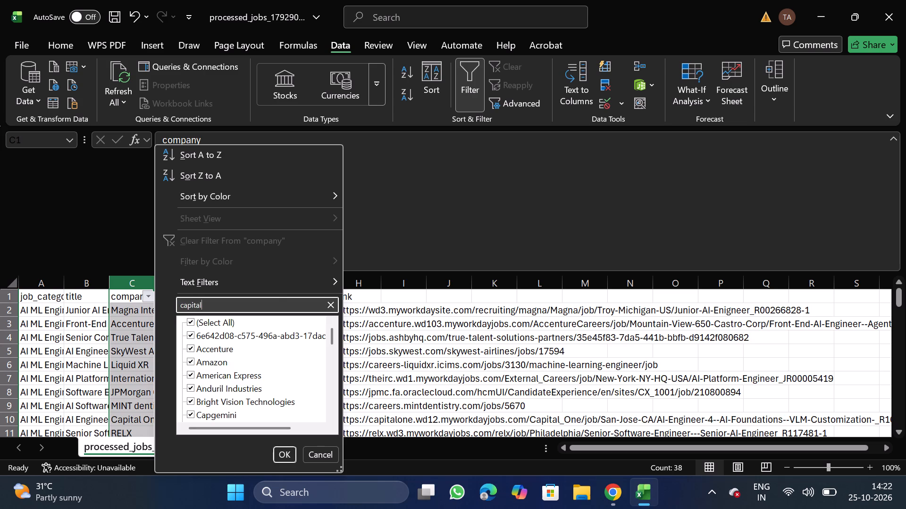
key(BackSpace)
click(285, 452)
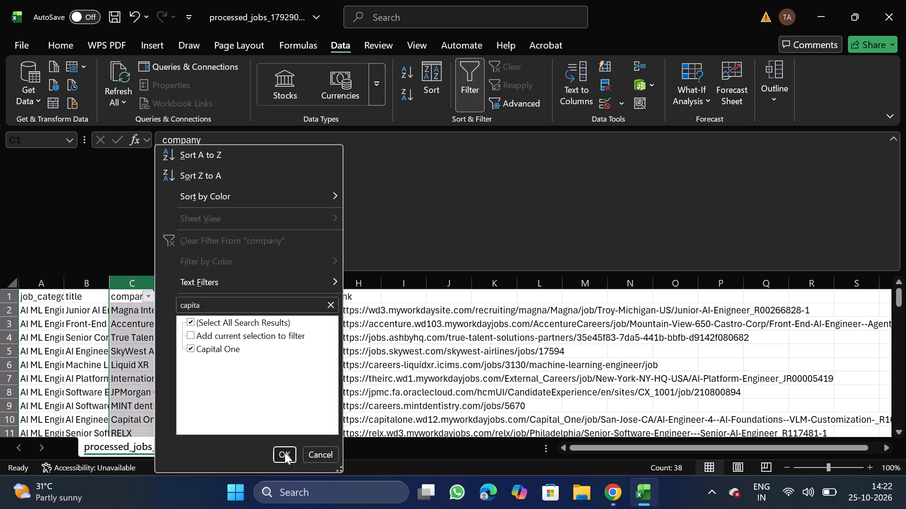
click(3, 310)
right_click(33, 312)
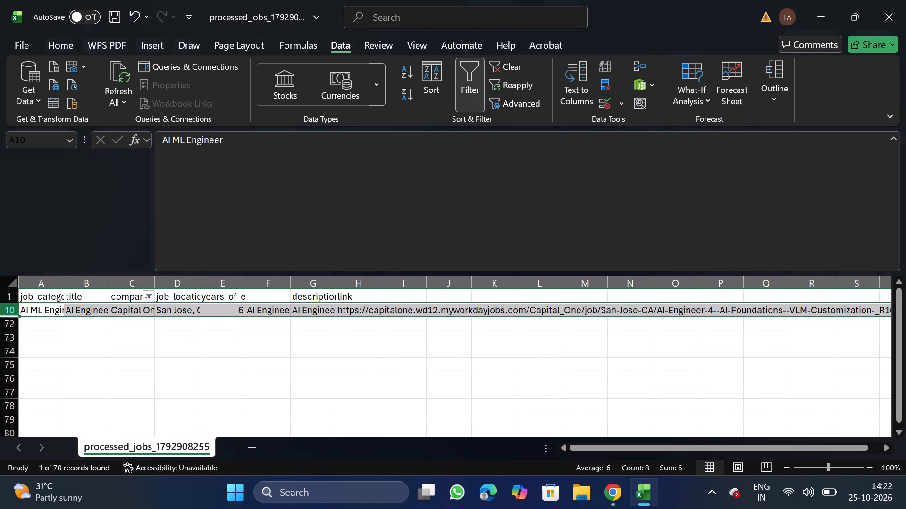
click(94, 201)
click(472, 84)
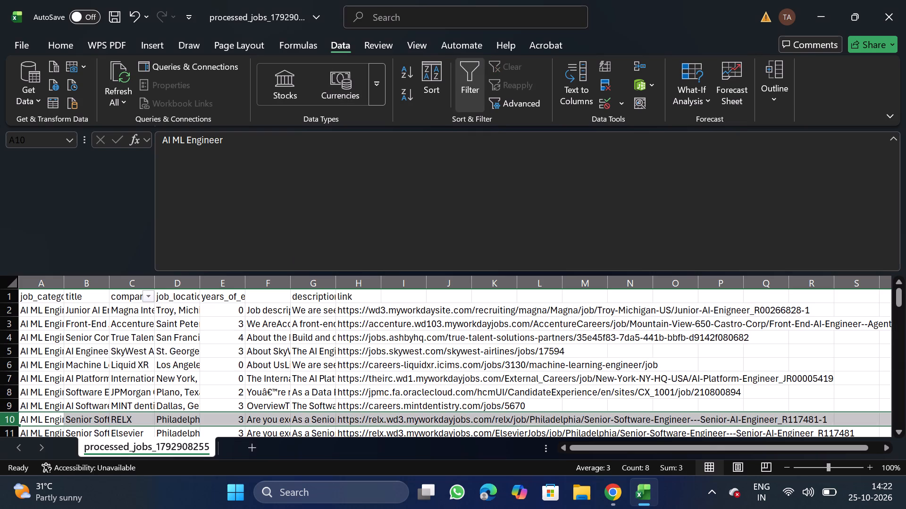
Search the company column's filter values for under, hunt, skim, apex and in landem, and remove the filter.
click(128, 278)
click(467, 79)
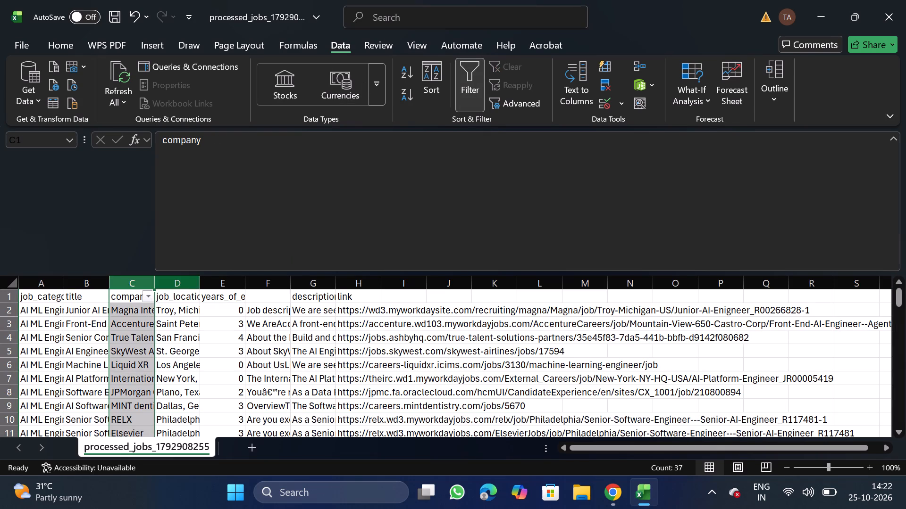
click(148, 301)
click(240, 306)
text(under)
key(BackSpace)
key(BackSpace)
key(BackSpace)
key(BackSpace)
key(BackSpace)
key(BackSpace)
key(BackSpace)
key(BackSpace)
key(BackSpace)
key(BackSpace)
key(BackSpace)
key(BackSpace)
key(BackSpace)
key(BackSpace)
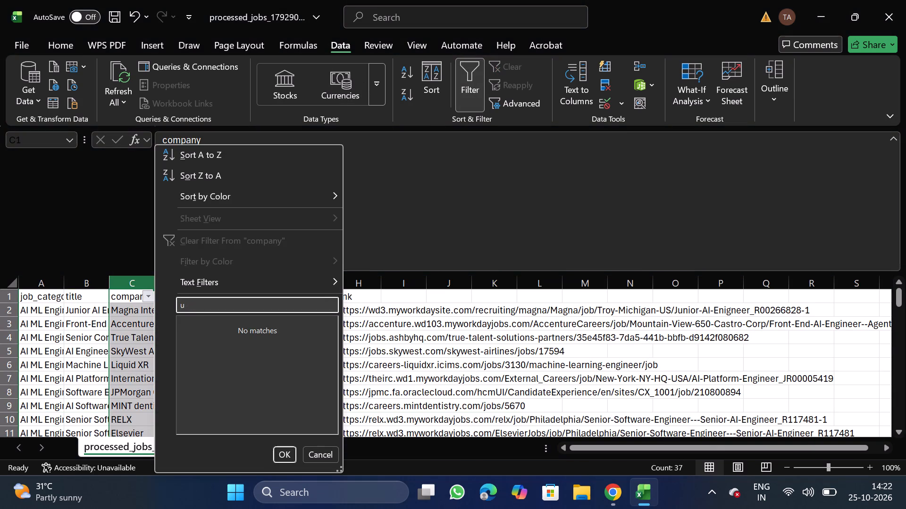
text(hunt)
key(BackSpace)
key(BackSpace)
key(BackSpace)
key(BackSpace)
key(BackSpace)
key(BackSpace)
key(BackSpace)
key(BackSpace)
key(BackSpace)
key(BackSpace)
key(BackSpace)
key(BackSpace)
key(BackSpace)
key(BackSpace)
key(BackSpace)
key(BackSpace)
key(BackSpace)
key(BackSpace)
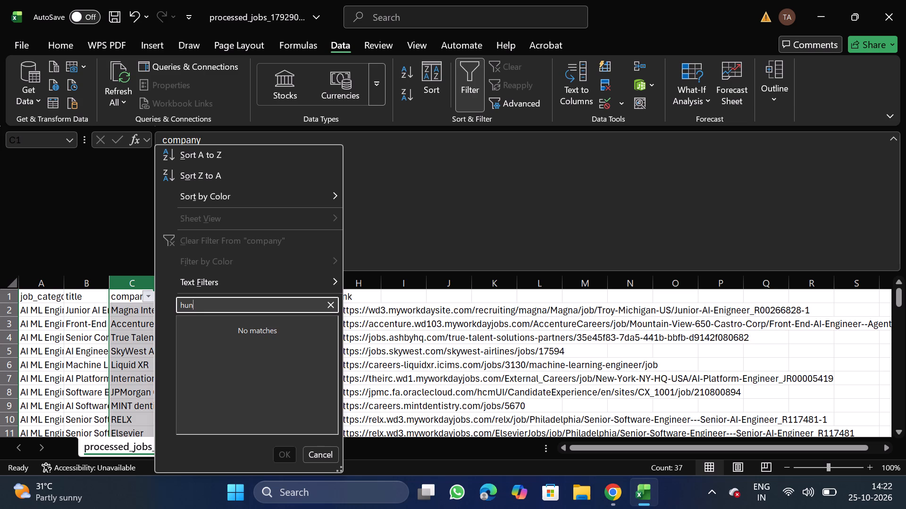
text(skim)
key(BackSpace)
key(BackSpace)
key(BackSpace)
key(BackSpace)
key(BackSpace)
key(BackSpace)
key(BackSpace)
key(BackSpace)
key(BackSpace)
key(BackSpace)
key(BackSpace)
key(BackSpace)
key(BackSpace)
key(BackSpace)
key(BackSpace)
text(apex)
key(BackSpace)
key(BackSpace)
key(BackSpace)
key(BackSpace)
key(BackSpace)
key(BackSpace)
key(BackSpace)
key(BackSpace)
key(BackSpace)
key(BackSpace)
key(BackSpace)
key(BackSpace)
text(in landem)
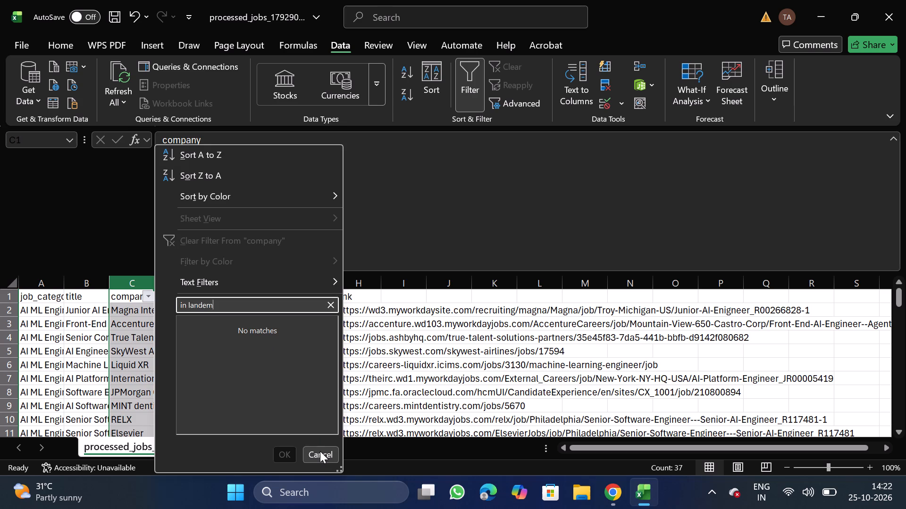
click(319, 451)
click(467, 87)
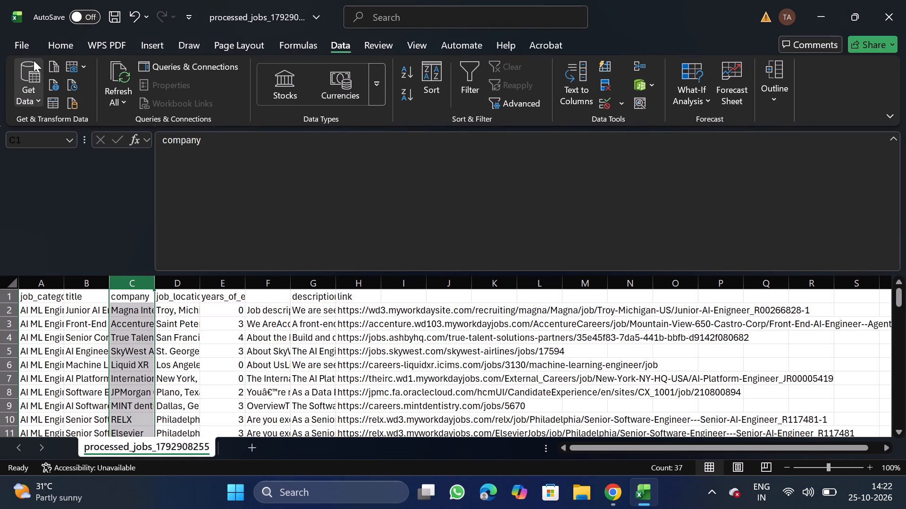
Save the workbook as a comma-delimited CSV named AI ml_10_25 in the Daily Scraping jobs folder under Documents.
double_click(30, 51)
click(22, 48)
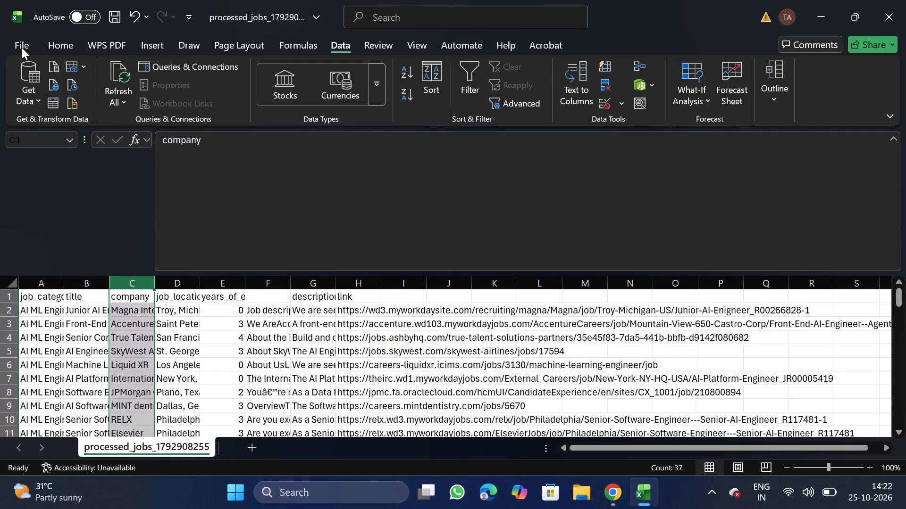
triple_click(48, 238)
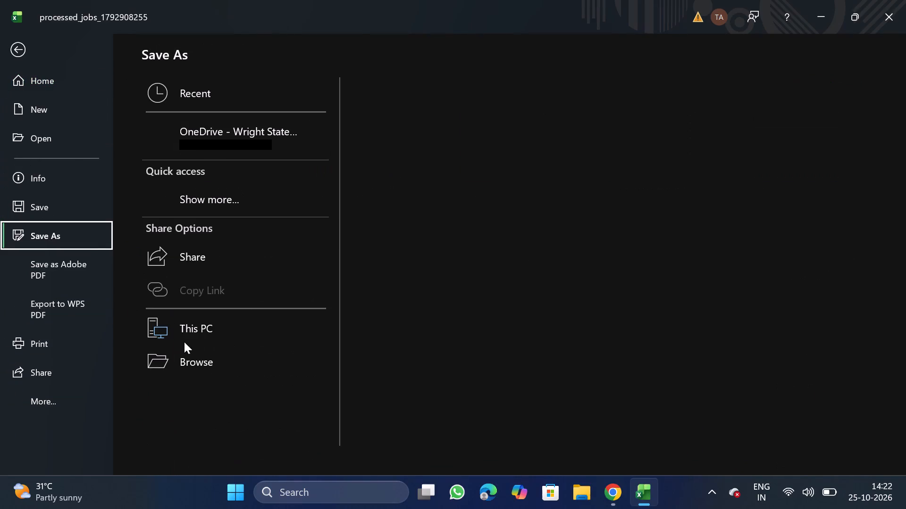
triple_click(206, 383)
click(206, 383)
drag(206, 383, 191, 366)
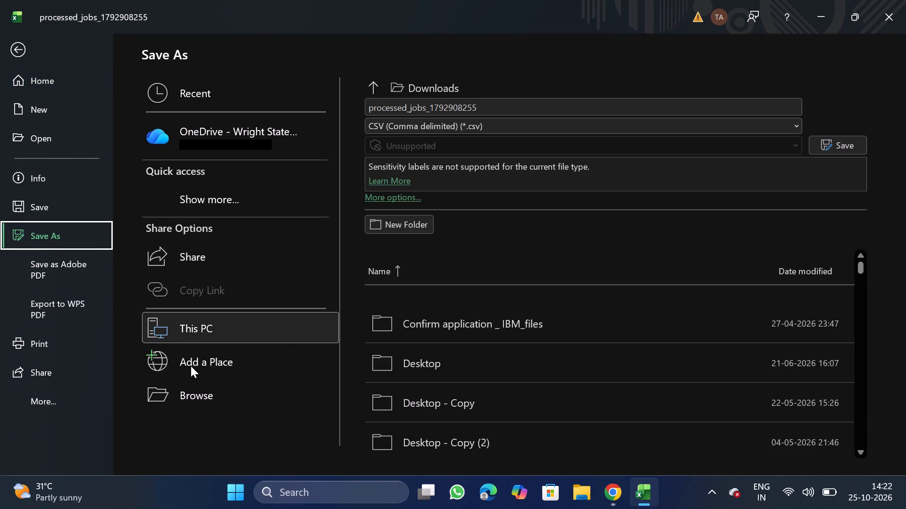
click(191, 366)
triple_click(201, 403)
triple_click(201, 403)
triple_click(201, 403)
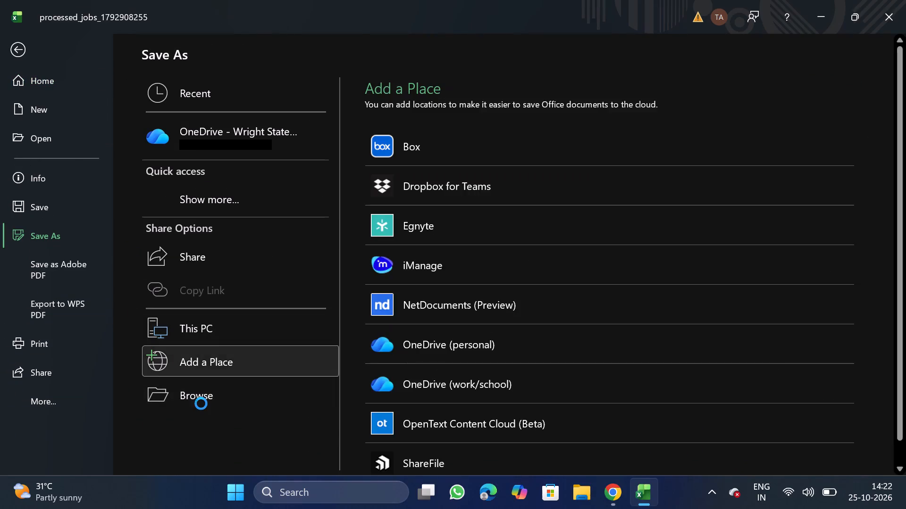
double_click(66, 140)
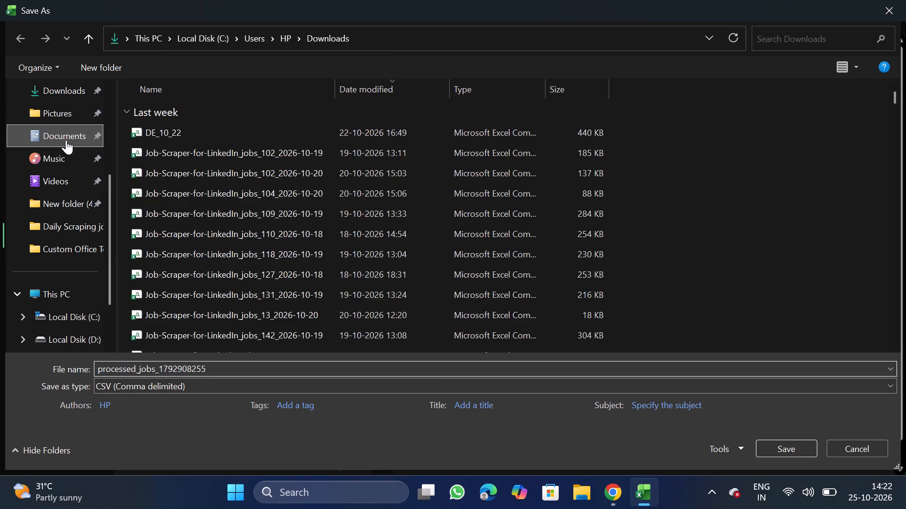
double_click(211, 161)
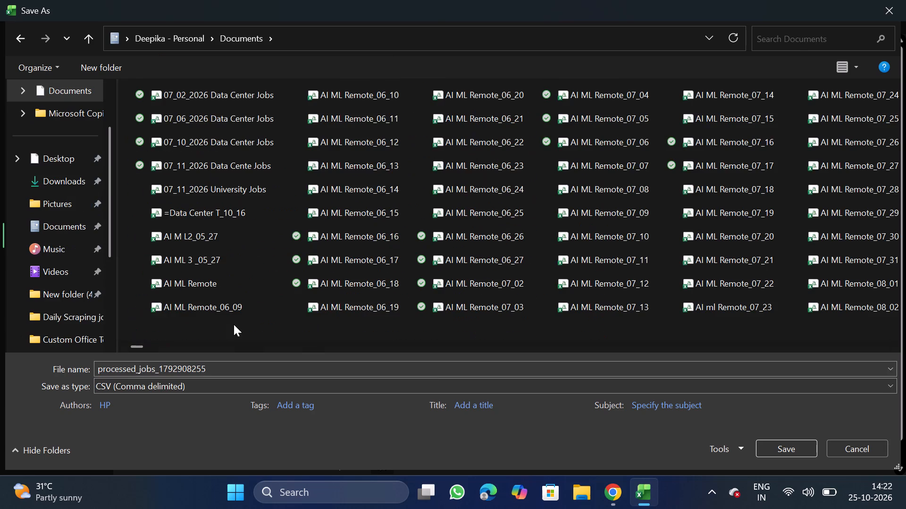
click(258, 370)
key(BackSpace)
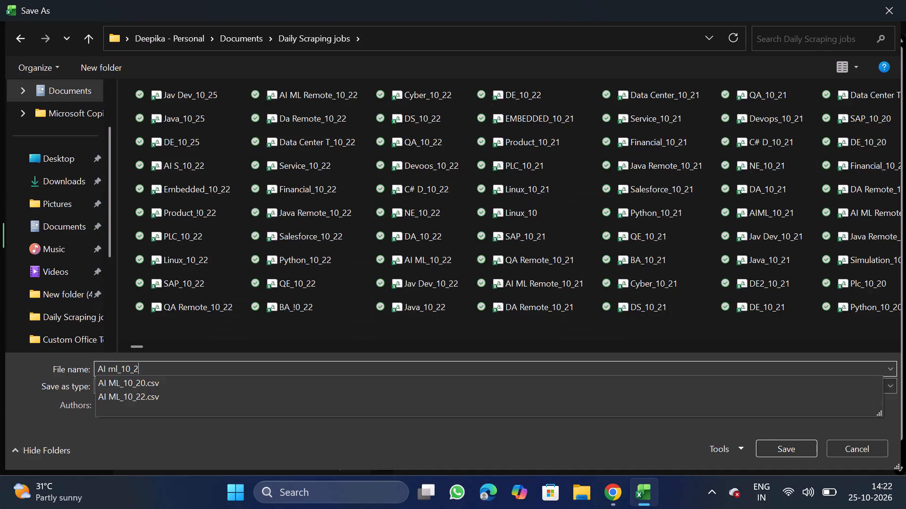
key(5)
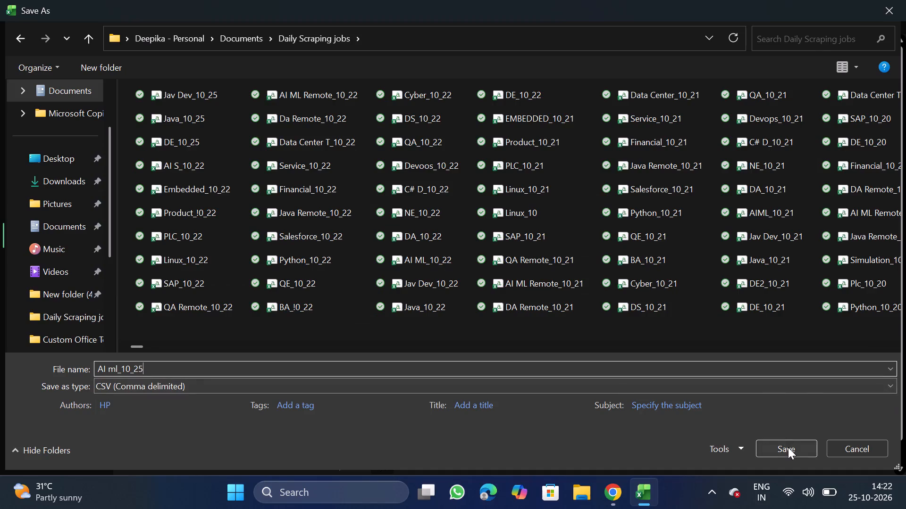
click(788, 449)
Switch to Chrome and choose the AI ml_10_25 file for the NextGenApply bulk CSV upload.
click(621, 506)
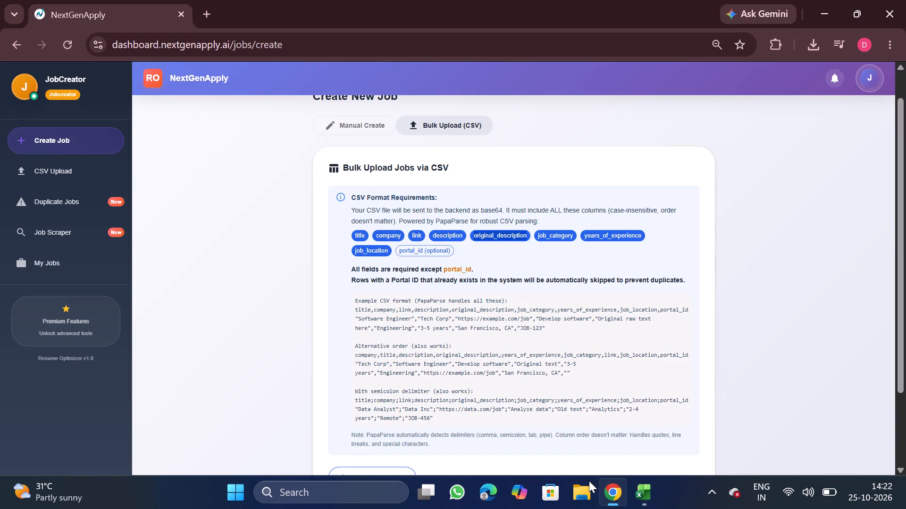
scroll(490, 406, down, 1)
click(368, 370)
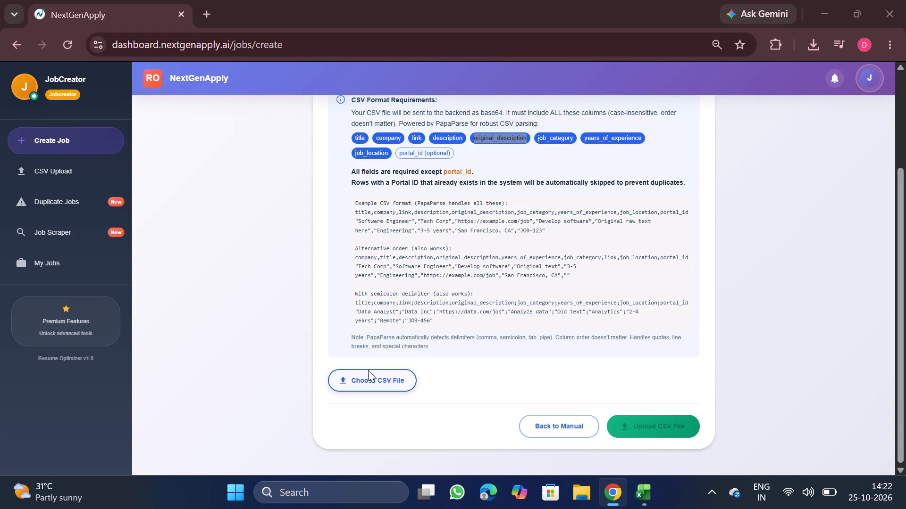
double_click(195, 94)
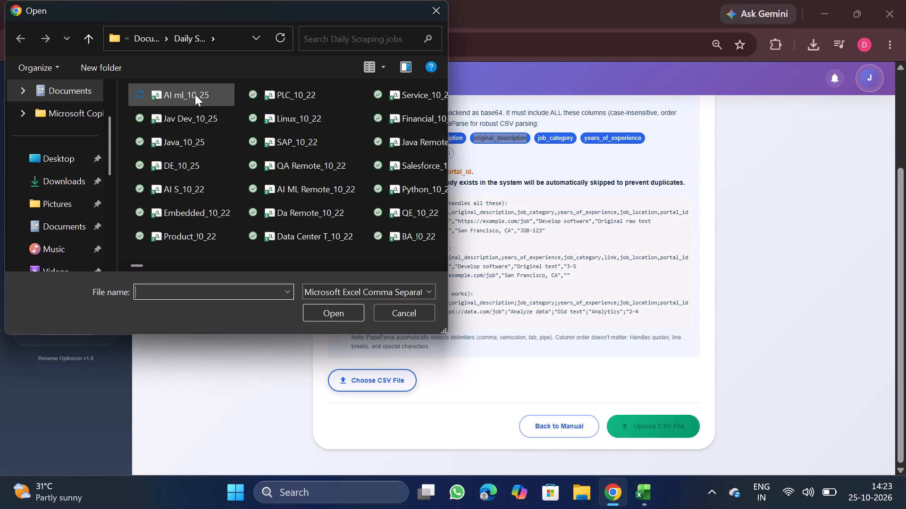
Look through the data preview of AI ml_10_25.csv and upload the CSV file.
scroll(463, 318, down, 5)
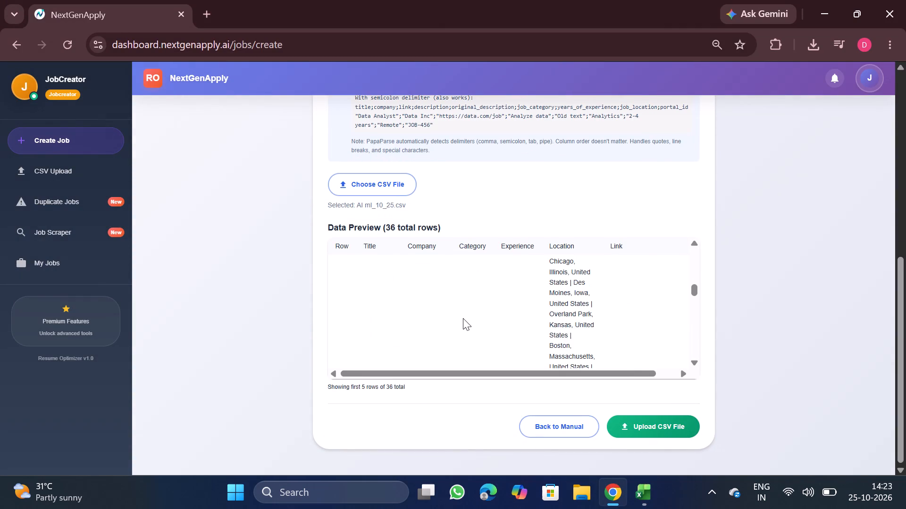
scroll(512, 303, down, 6)
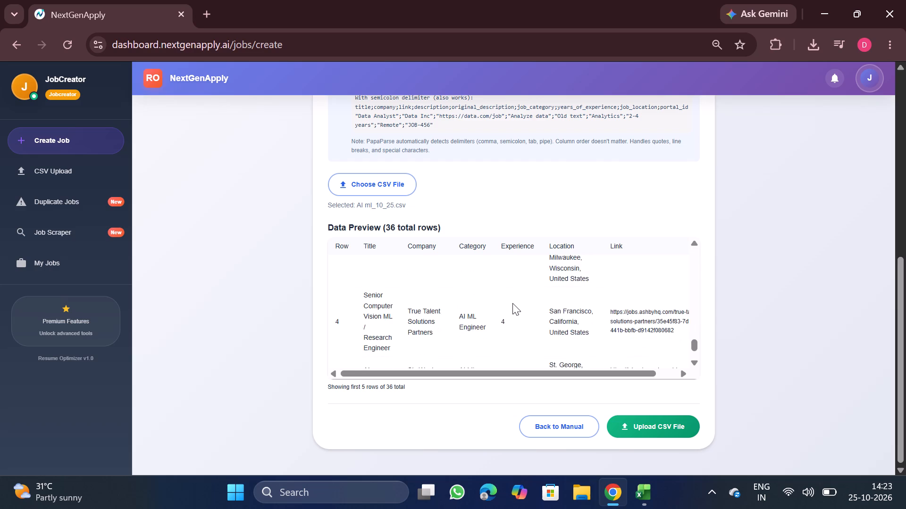
scroll(512, 303, down, 4)
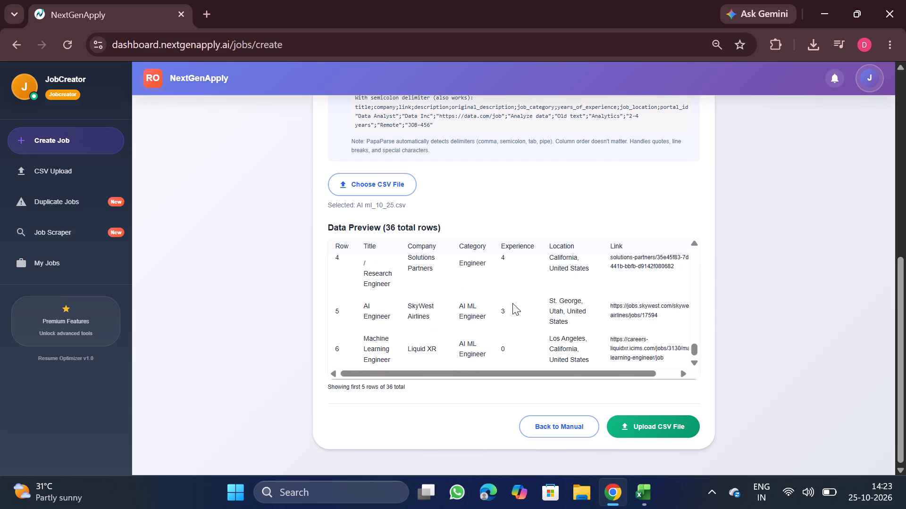
scroll(512, 303, up, 14)
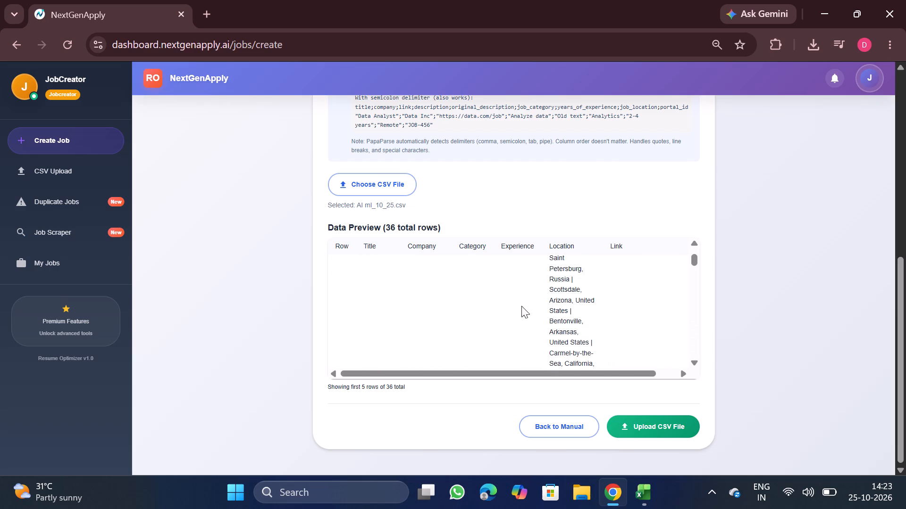
click(635, 411)
click(643, 429)
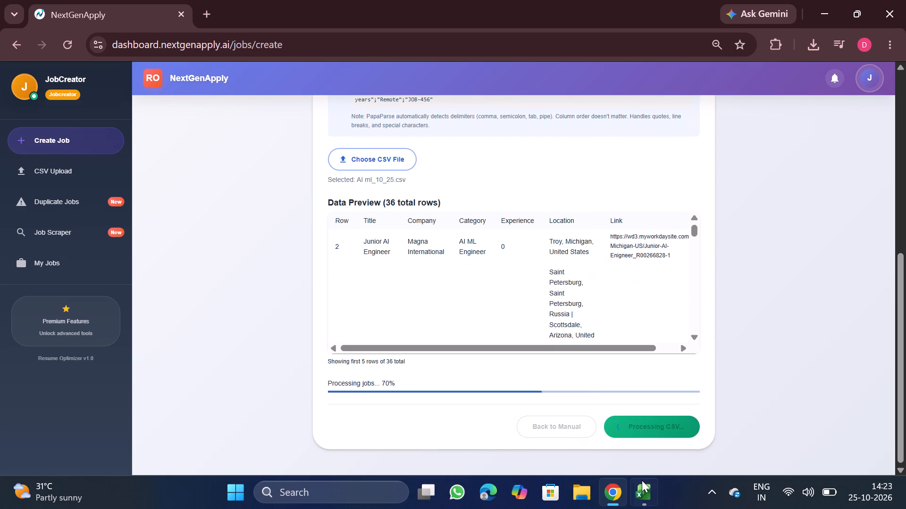
Close the finished Excel workbook and check the bulk upload result at the top of the page.
click(705, 375)
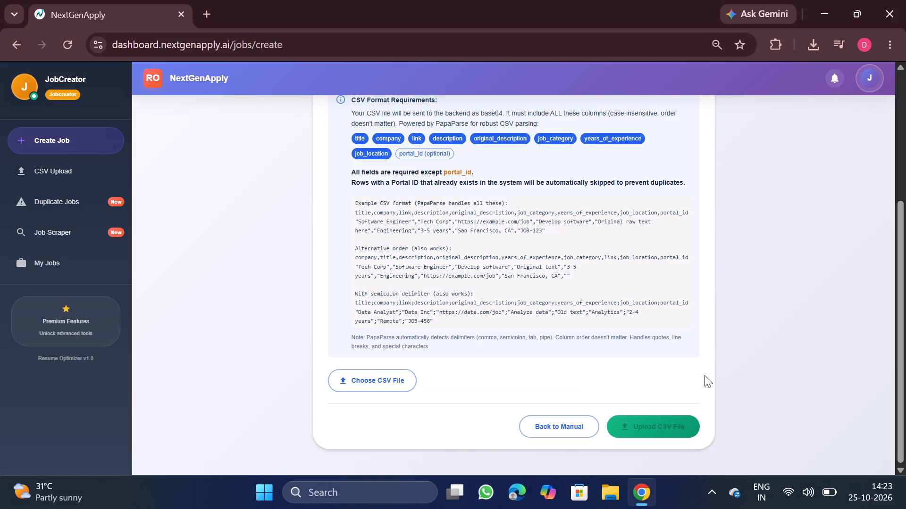
scroll(561, 336, up, 6)
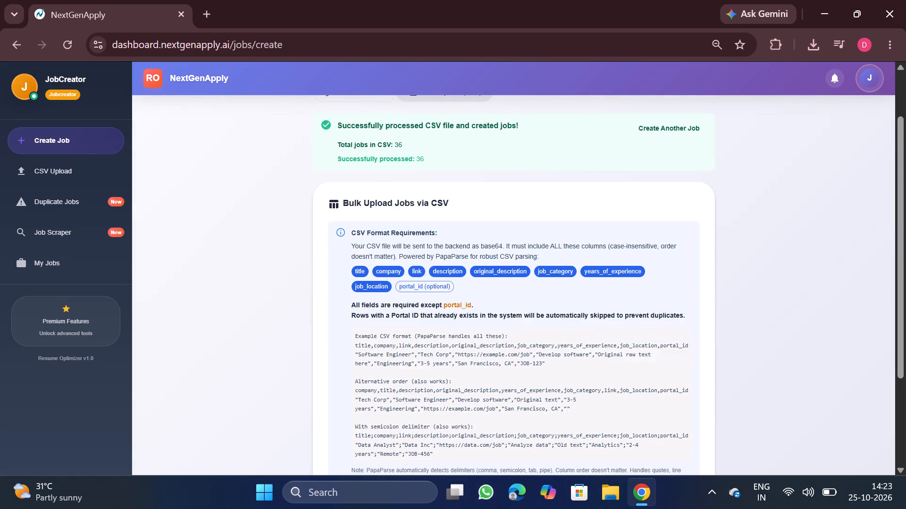
Find the Data Analyst entry #4498 in the CSV upload history, download its processed CSV and open it in Excel.
click(81, 172)
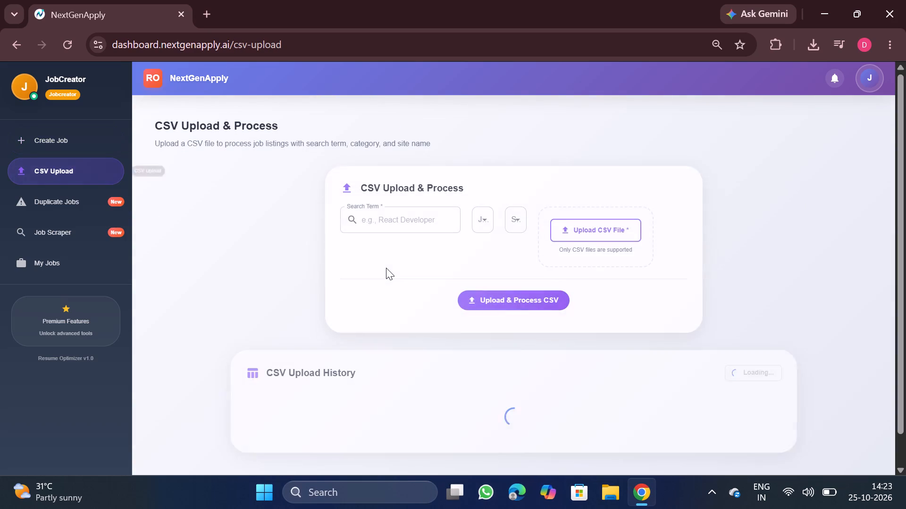
scroll(386, 268, up, 5)
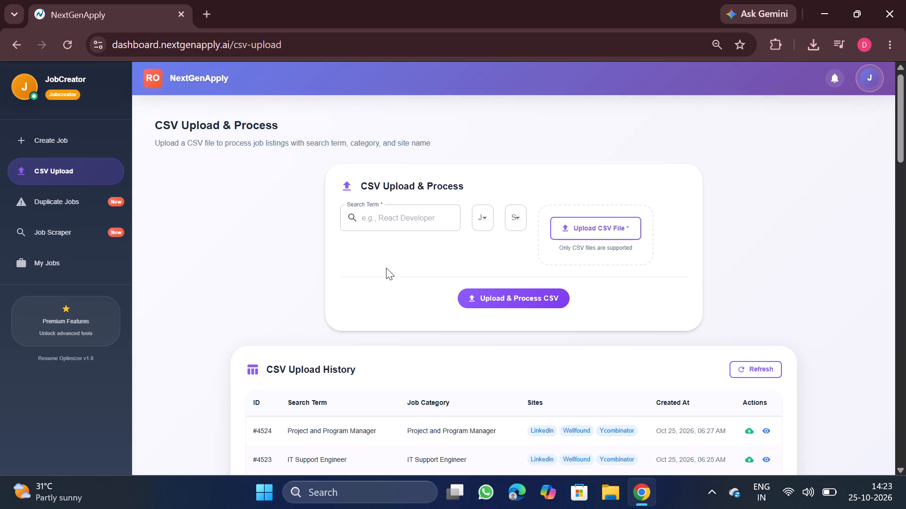
scroll(495, 316, down, 4)
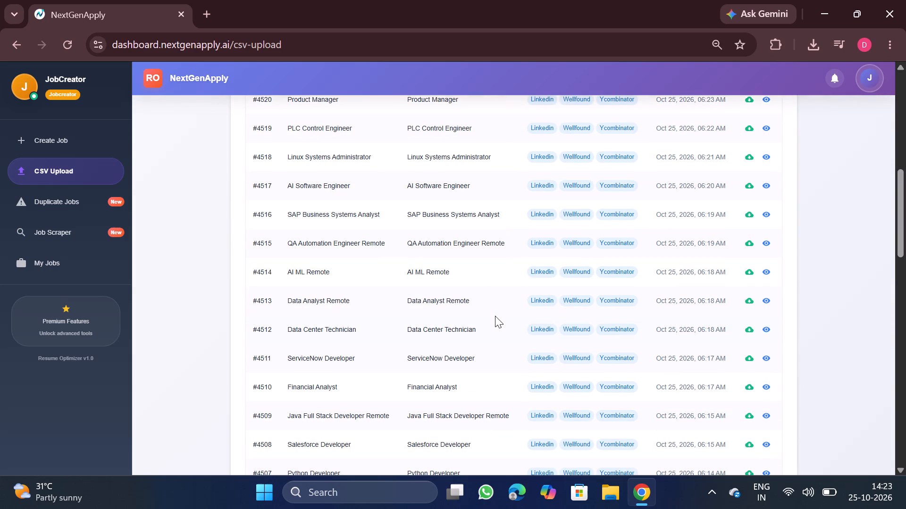
scroll(519, 379, down, 2)
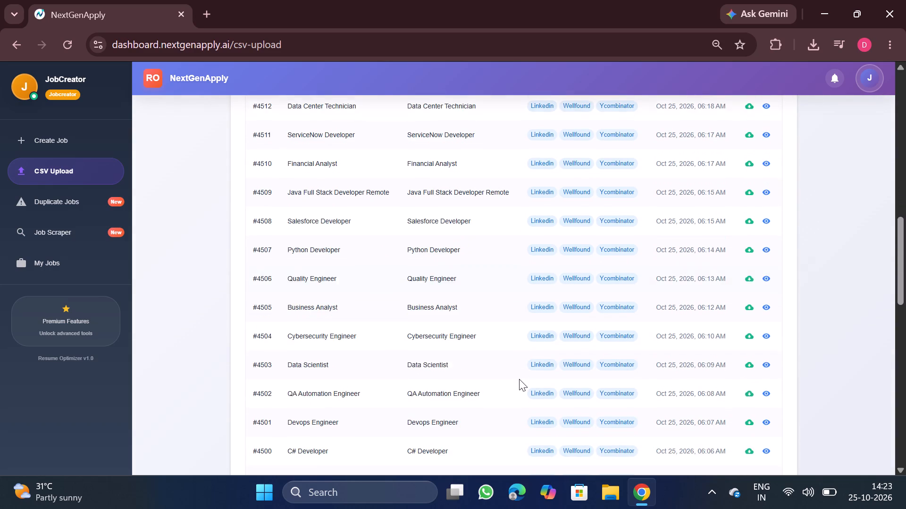
scroll(519, 379, down, 3)
scroll(519, 379, up, 1)
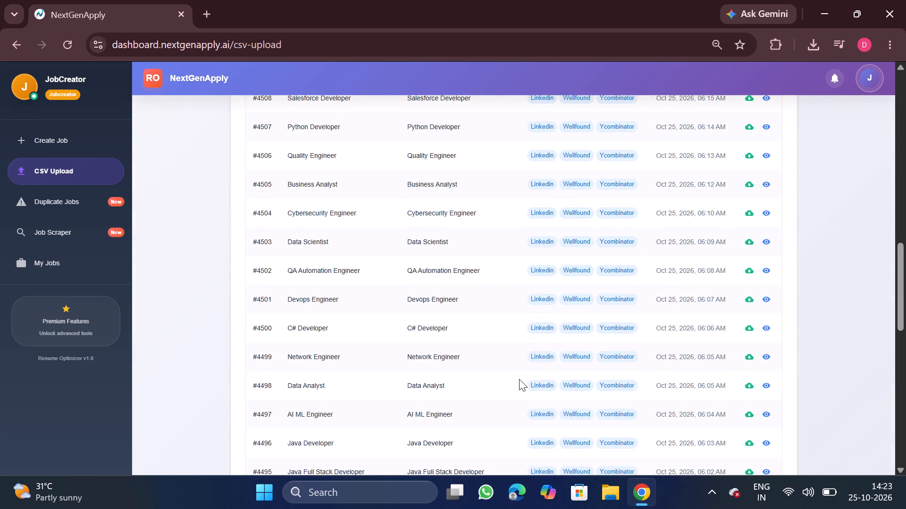
scroll(519, 379, up, 1)
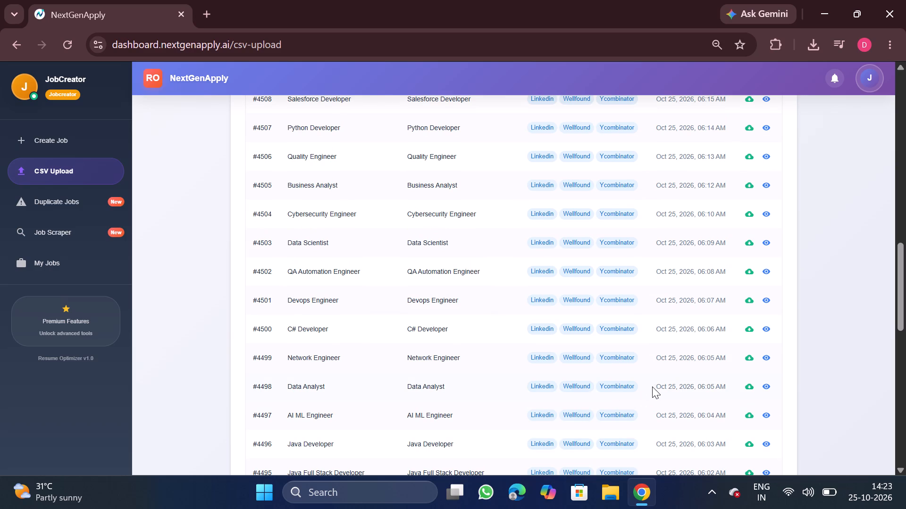
click(748, 386)
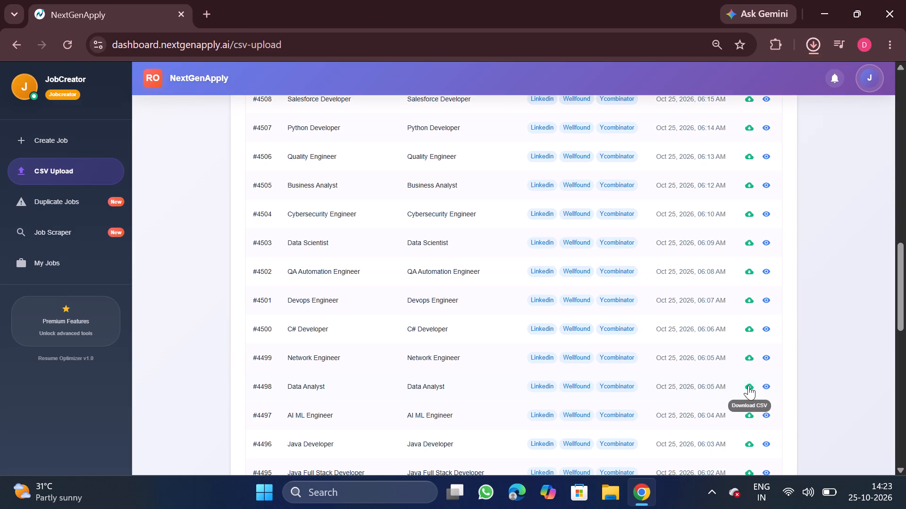
click(718, 84)
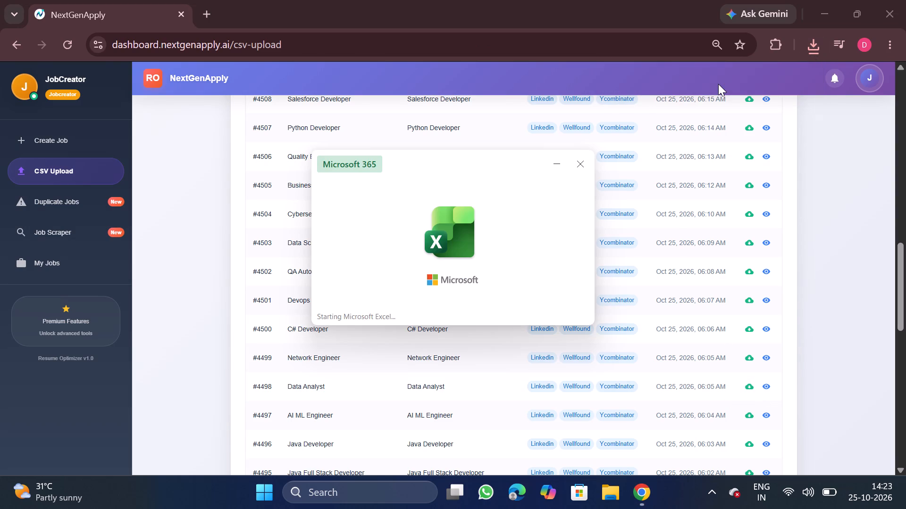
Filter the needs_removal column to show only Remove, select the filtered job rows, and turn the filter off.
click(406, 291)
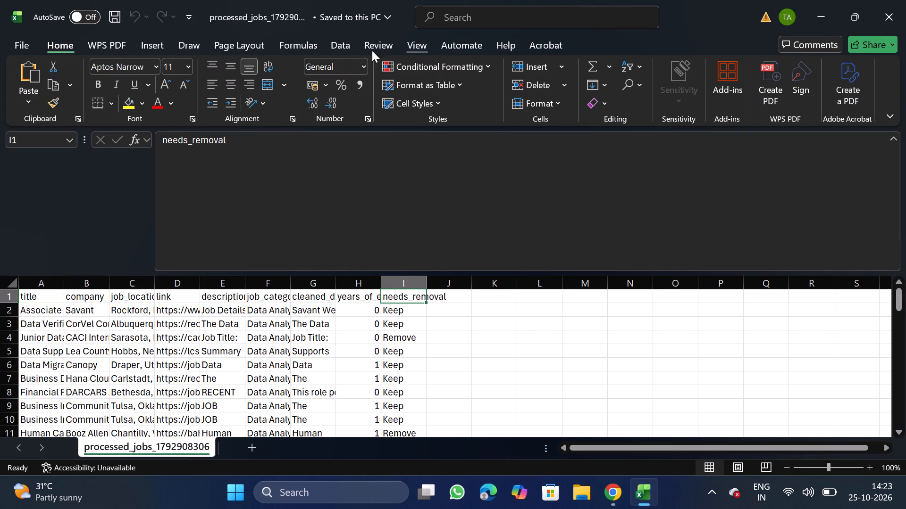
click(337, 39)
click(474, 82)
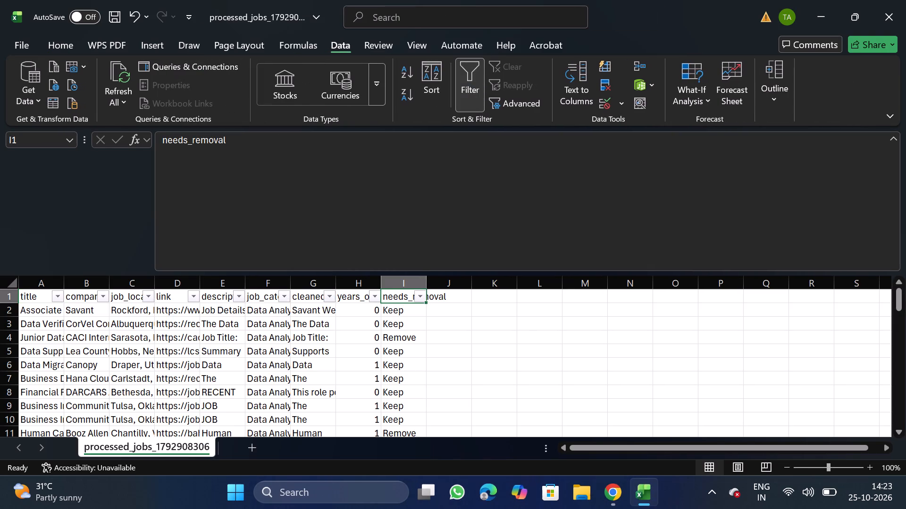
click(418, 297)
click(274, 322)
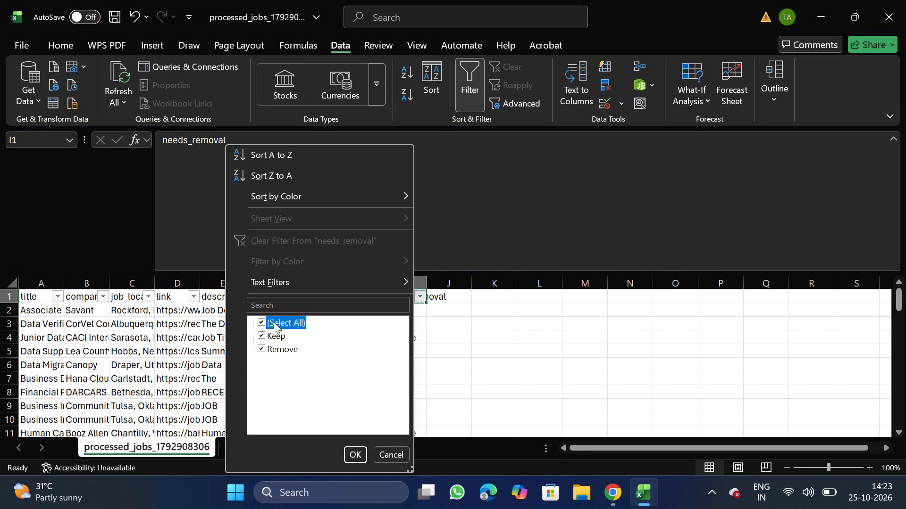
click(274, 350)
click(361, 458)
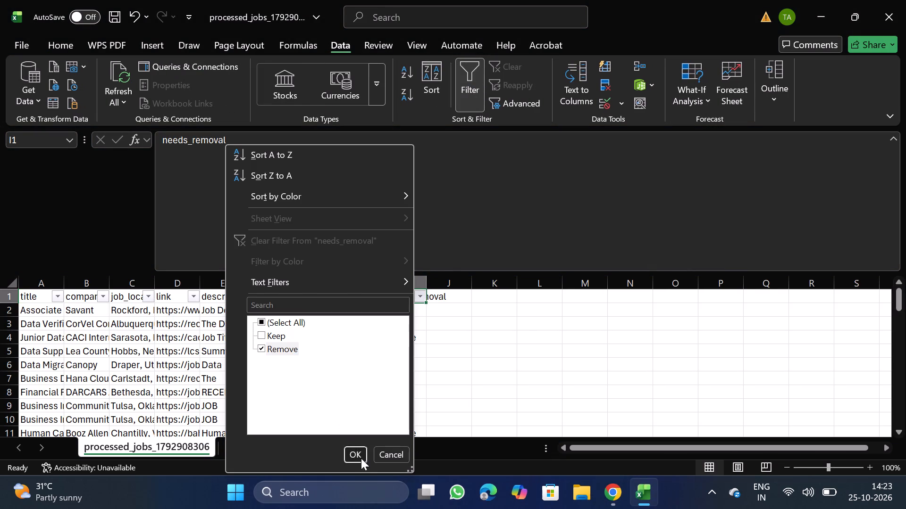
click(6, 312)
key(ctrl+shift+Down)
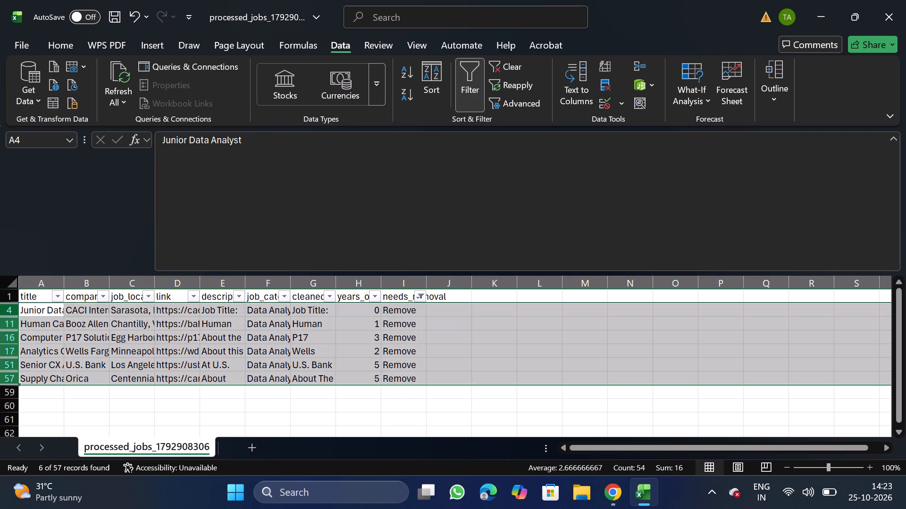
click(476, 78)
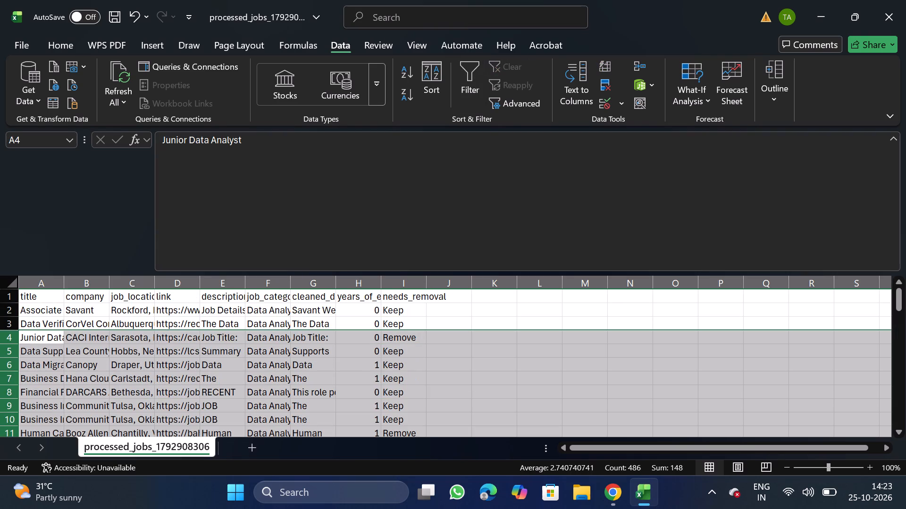
Remove duplicates from the whole sheet, comparing only the company column.
key(ctrl+a)
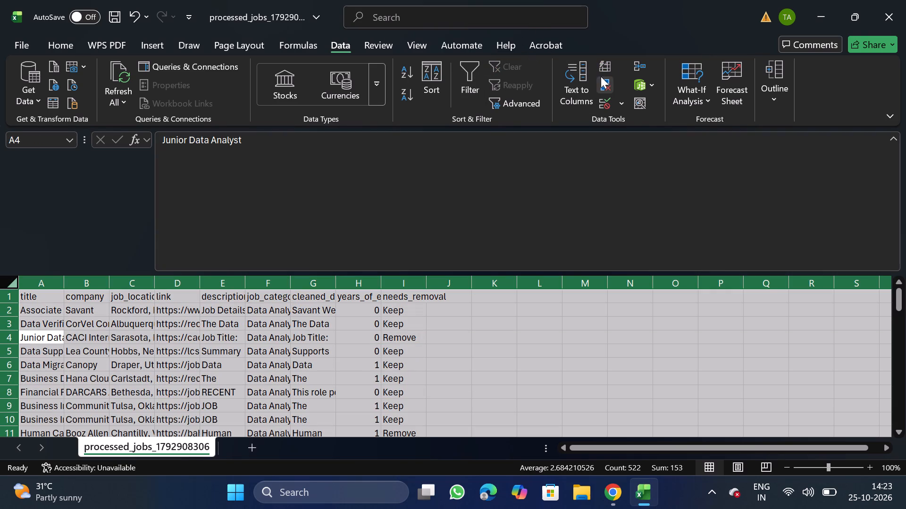
click(601, 76)
click(193, 216)
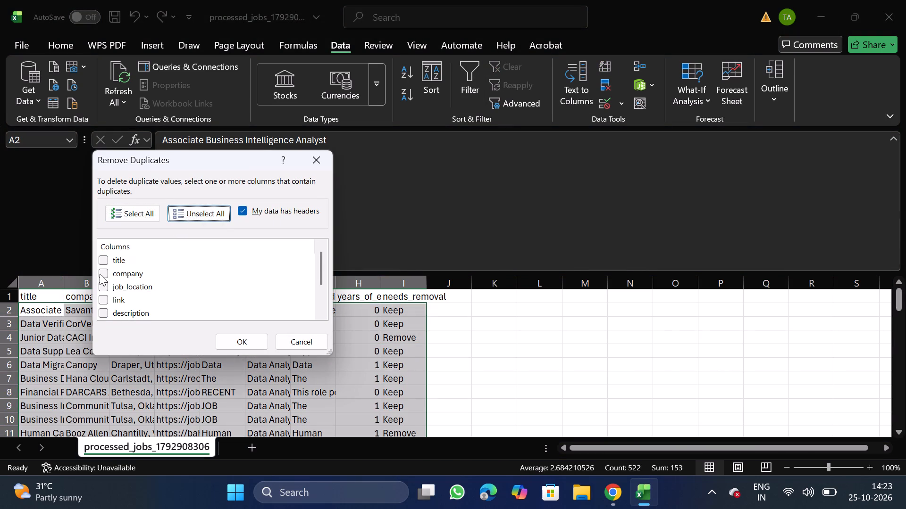
click(100, 274)
click(253, 349)
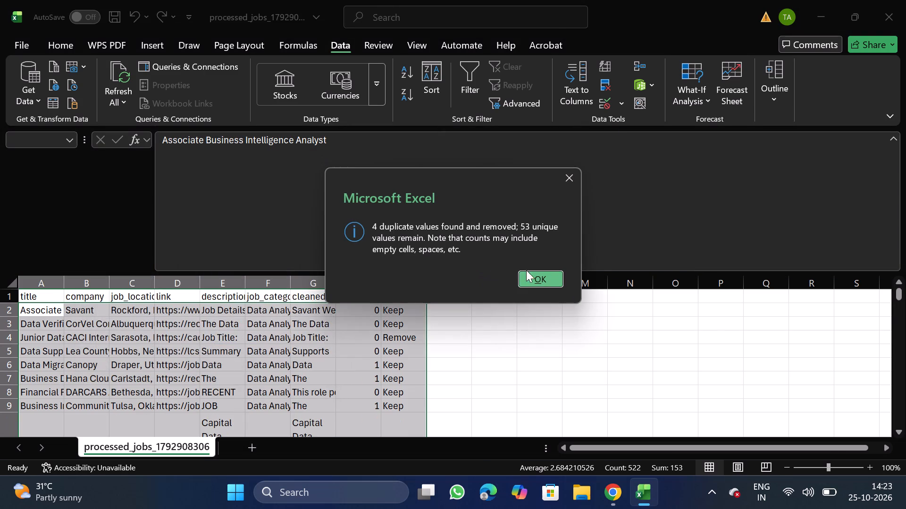
Filter out Keep in the needs_removal column, delete all job rows left below the header, and remove the filter.
click(537, 276)
click(401, 286)
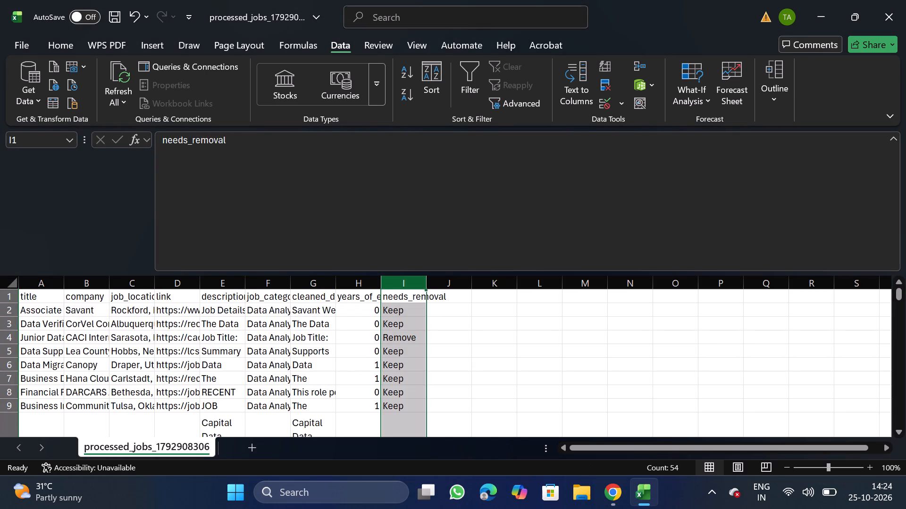
click(475, 69)
click(420, 296)
click(273, 336)
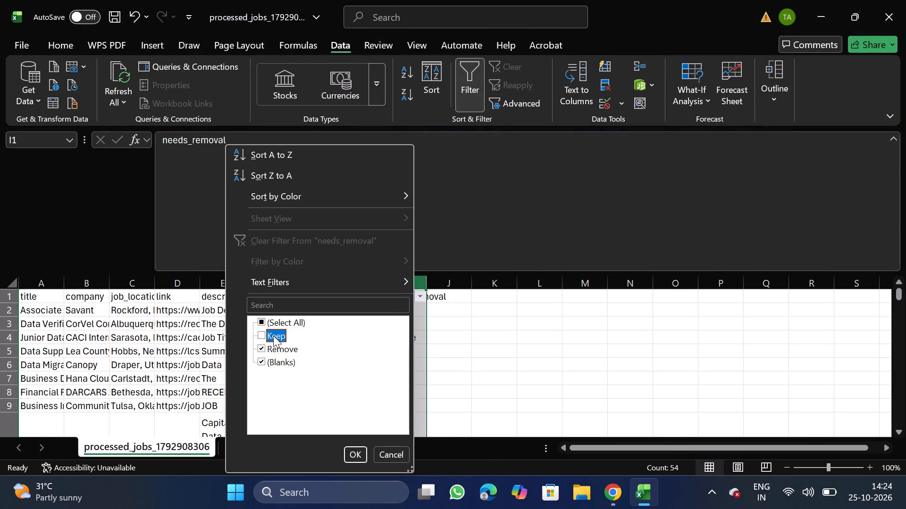
click(352, 454)
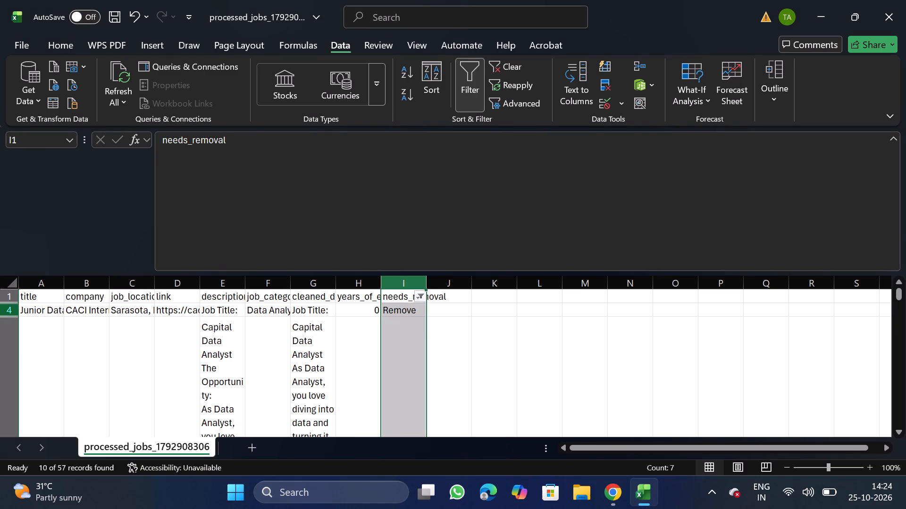
click(3, 312)
key(ctrl+shift+Down)
right_click(140, 365)
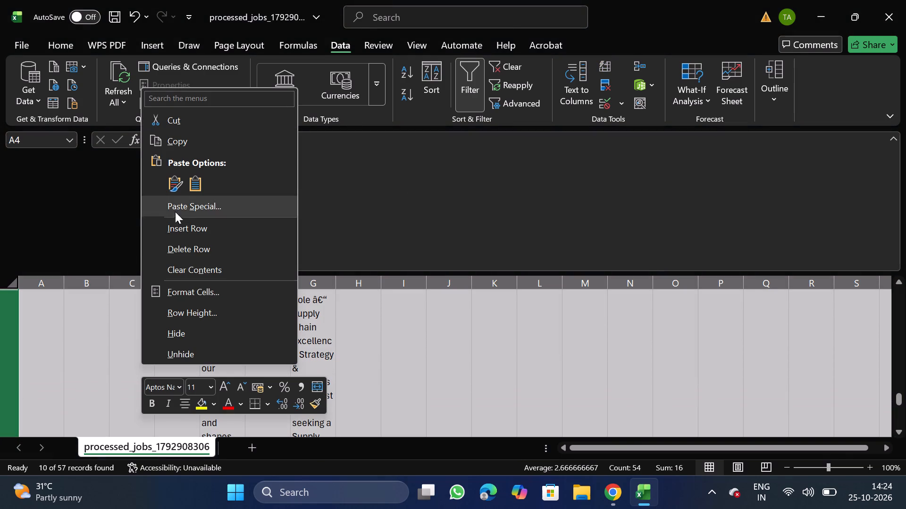
click(200, 251)
click(467, 92)
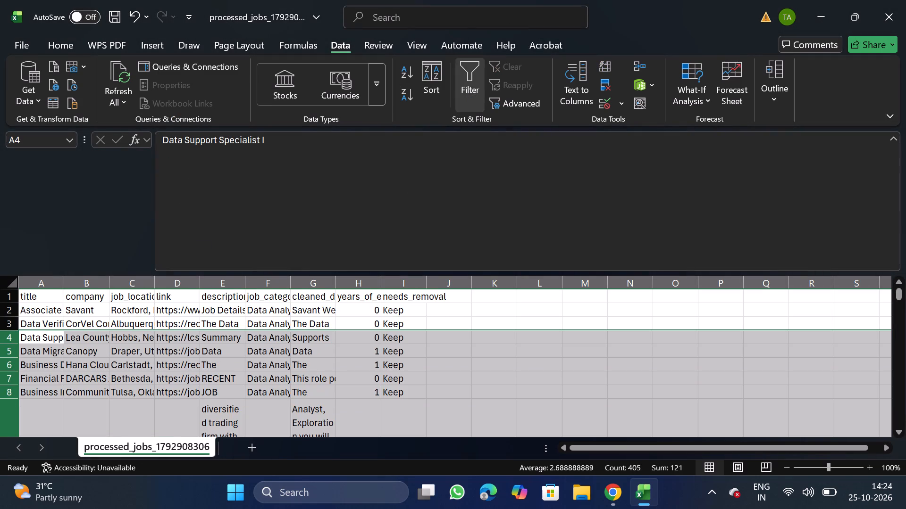
Delete the needs_removal column.
click(399, 284)
right_click(404, 346)
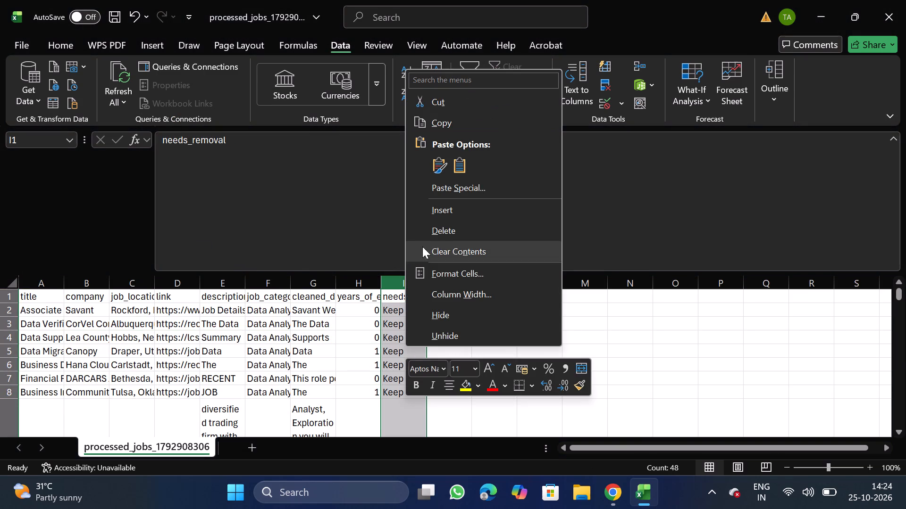
click(456, 234)
Check the distinct values in the years_of_experience column through a temporary filter, leaving all rows shown.
click(356, 291)
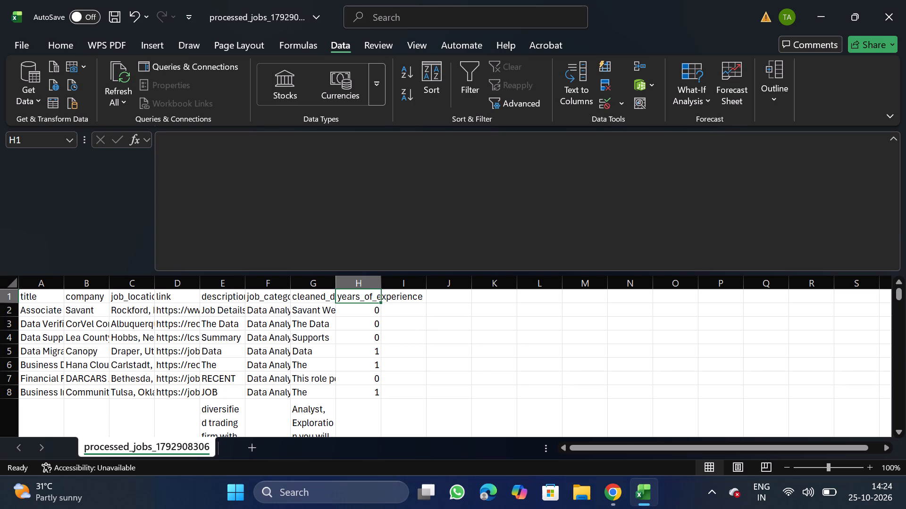
click(468, 79)
click(372, 290)
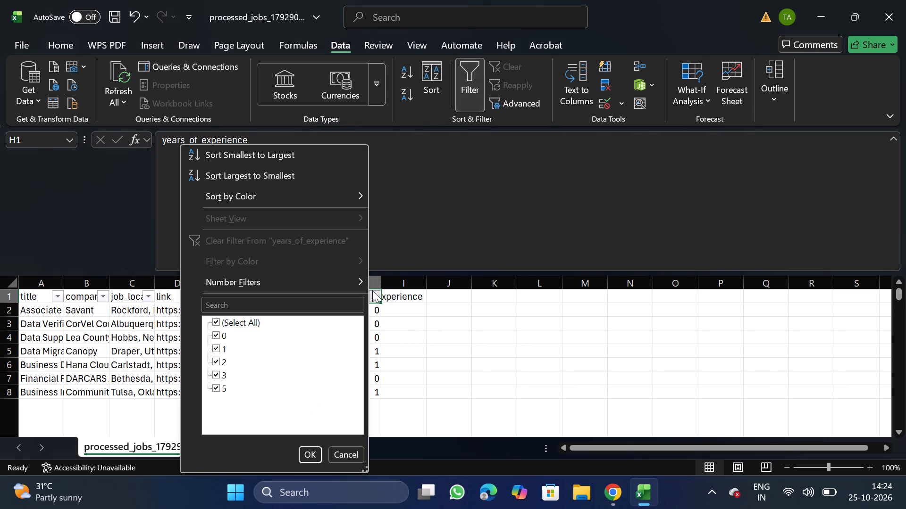
click(401, 353)
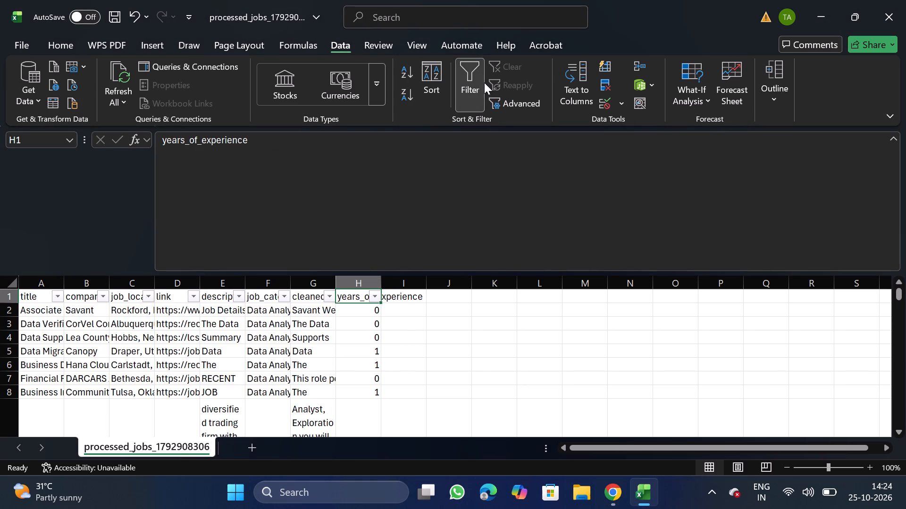
click(476, 94)
Move the job_category column in front of the title column so it comes first.
click(266, 284)
key(ctrl+x)
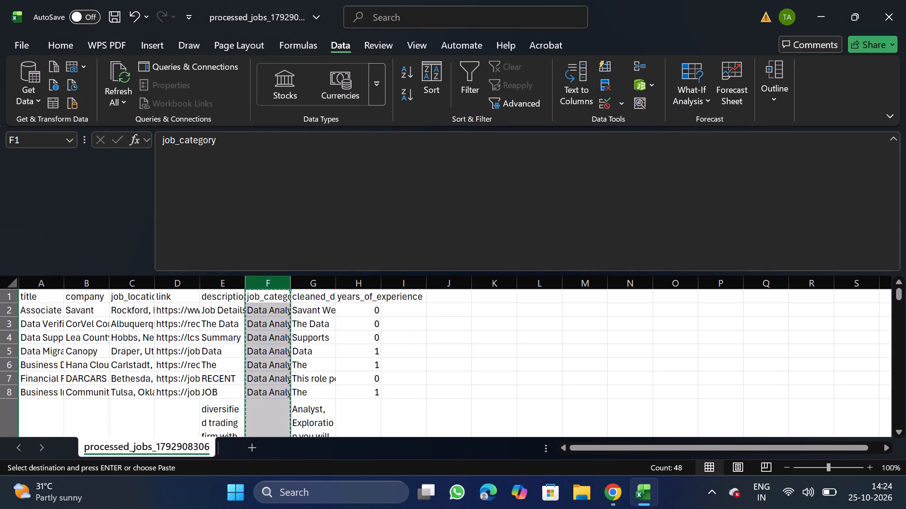
click(34, 285)
right_click(36, 341)
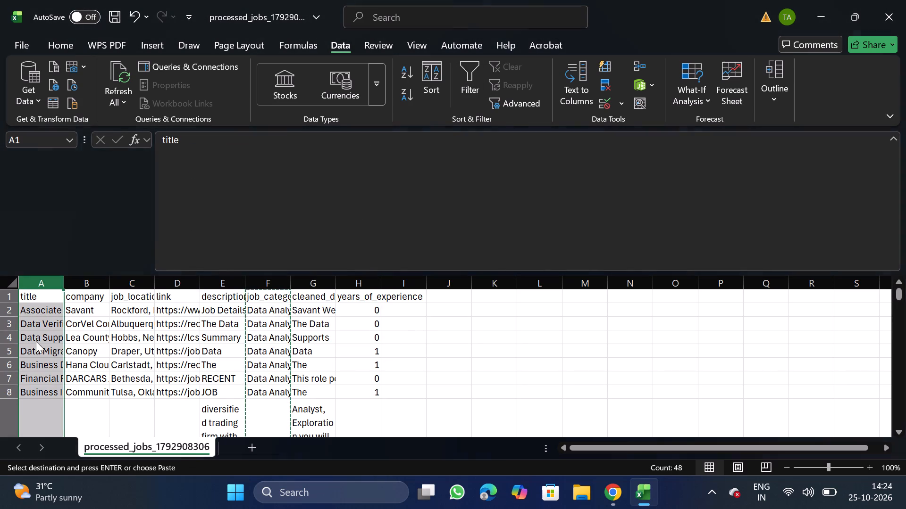
click(124, 210)
Turn off text wrapping for the description and cleaned_description columns.
click(261, 284)
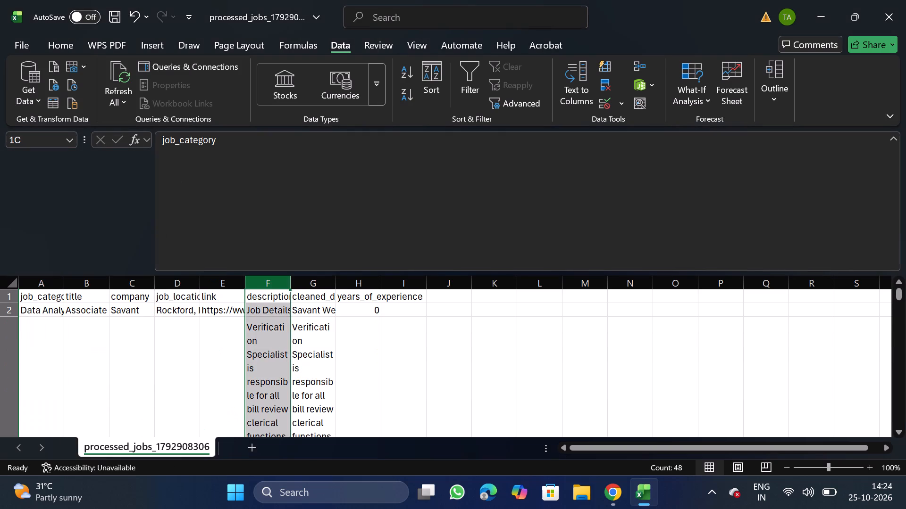
key(shift+Right)
click(61, 42)
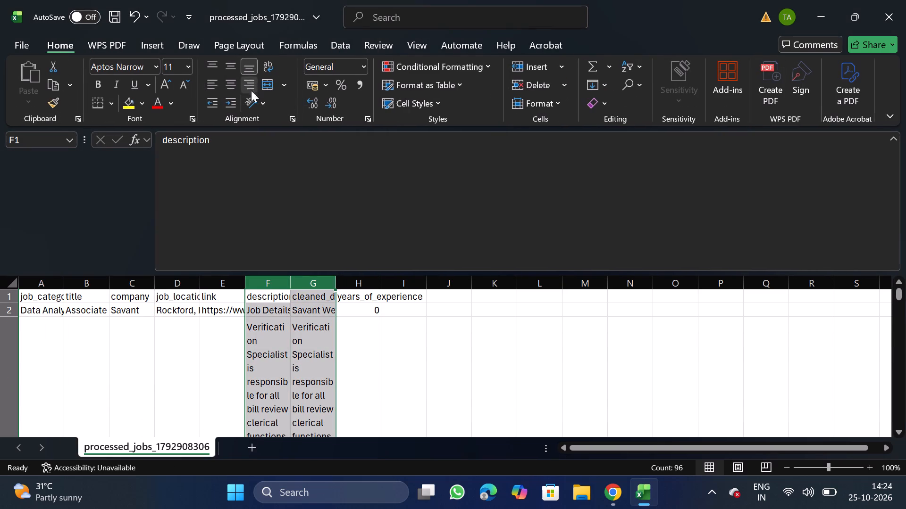
click(291, 121)
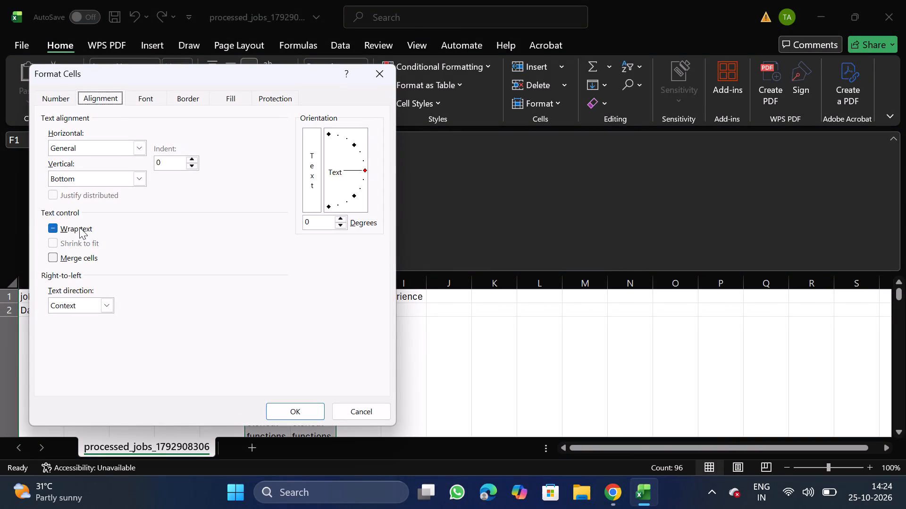
triple_click(79, 227)
double_click(79, 227)
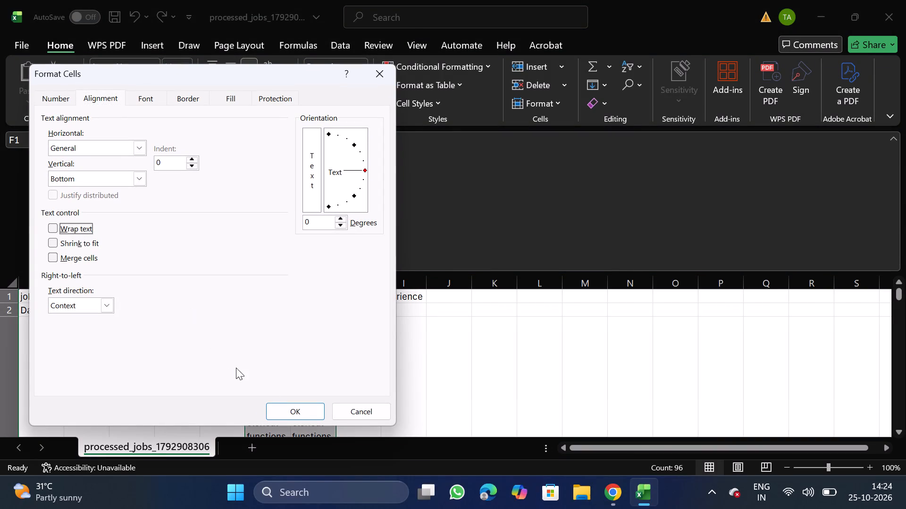
click(301, 417)
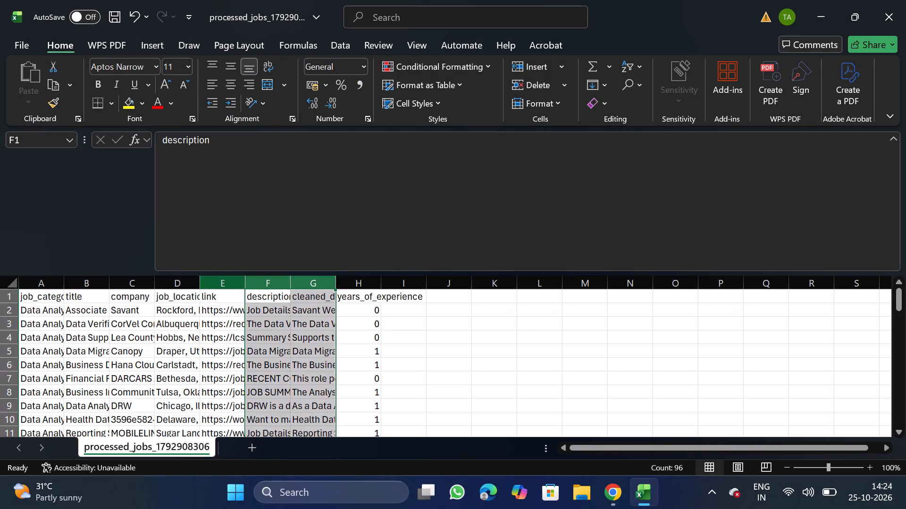
Move the link column to the end of the table, after years_of_experience.
click(224, 279)
key(ctrl+x)
drag(412, 286, 408, 328)
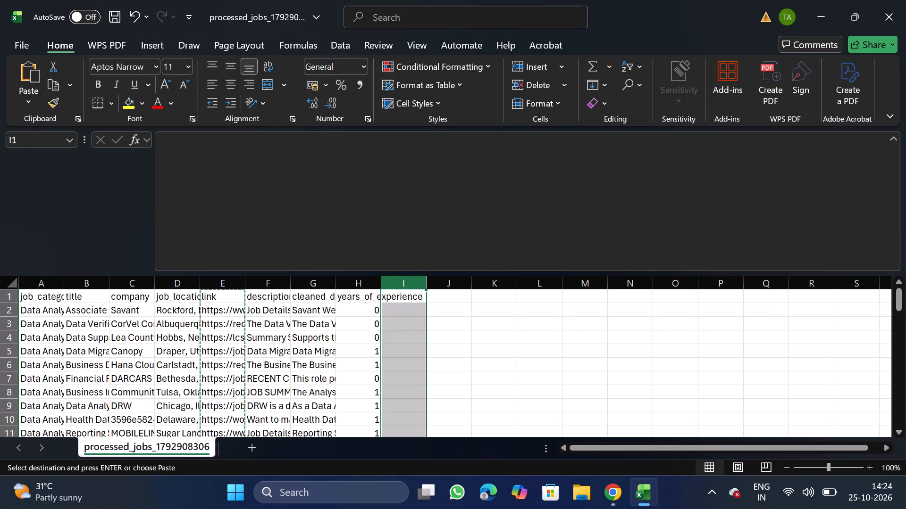
right_click(408, 328)
click(486, 188)
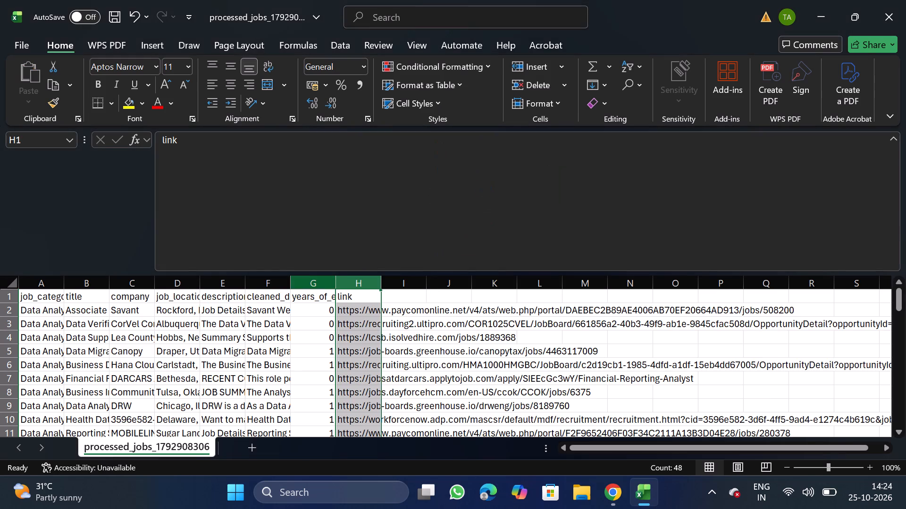
Move the years_of_experience column between job_location and description.
click(309, 283)
key(ctrl+x)
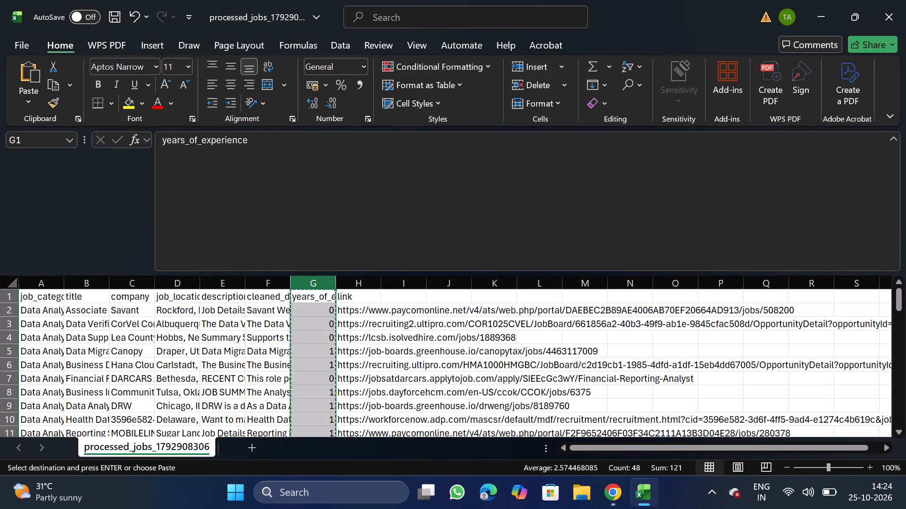
drag(226, 286, 217, 349)
right_click(217, 349)
click(285, 210)
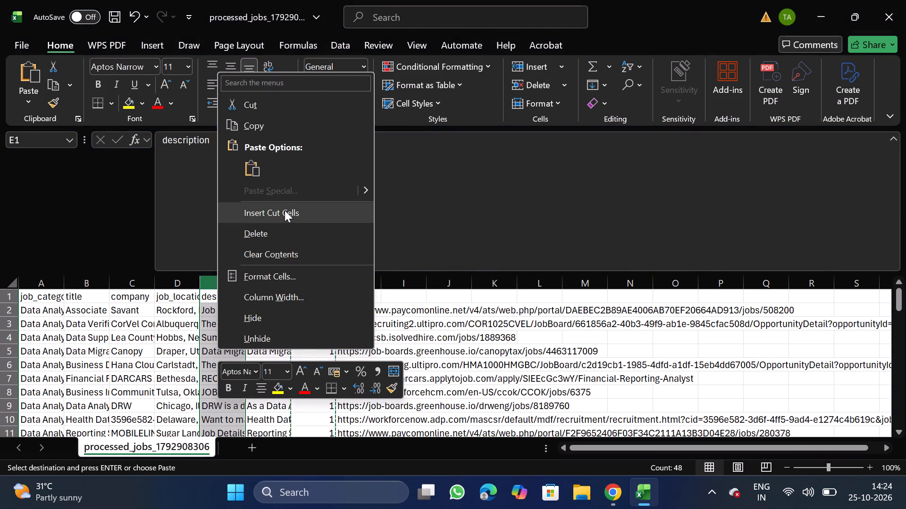
Copy the header text description from F1 and use it to replace the cleaned_description header in G1.
click(281, 287)
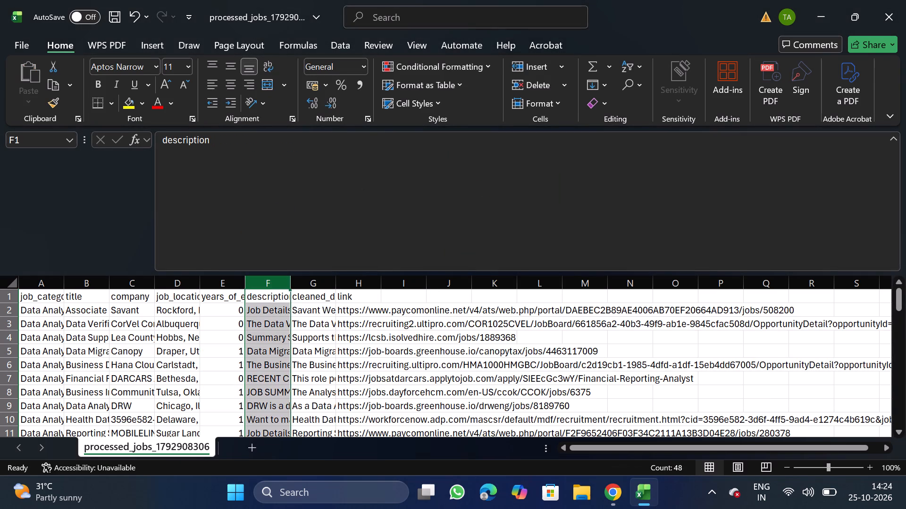
drag(160, 141, 214, 141)
key(ctrl+c)
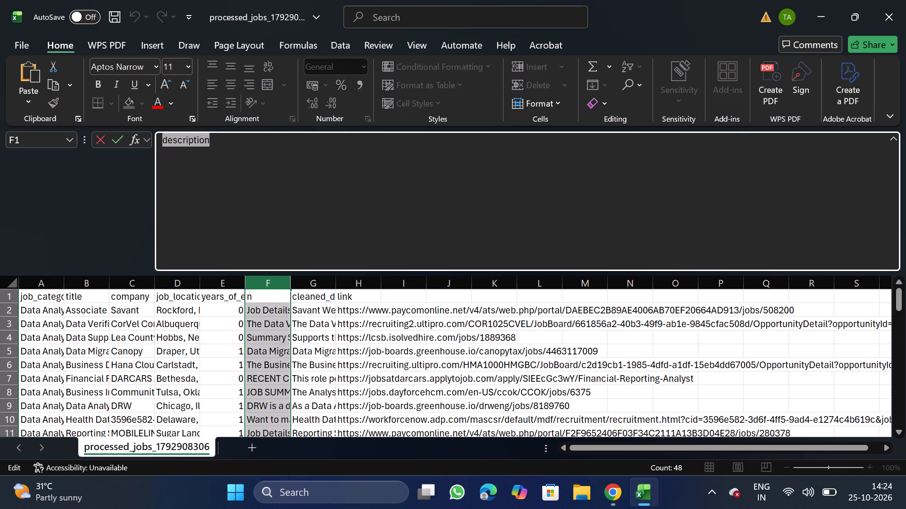
click(317, 295)
click(393, 253)
key(BackSpace)
key(BackSpace)
key(BackSpace)
key(BackSpace)
key(BackSpace)
key(BackSpace)
key(BackSpace)
key(BackSpace)
key(BackSpace)
key(BackSpace)
key(BackSpace)
key(BackSpace)
key(BackSpace)
key(BackSpace)
key(BackSpace)
key(BackSpace)
key(BackSpace)
key(BackSpace)
key(BackSpace)
key(BackSpace)
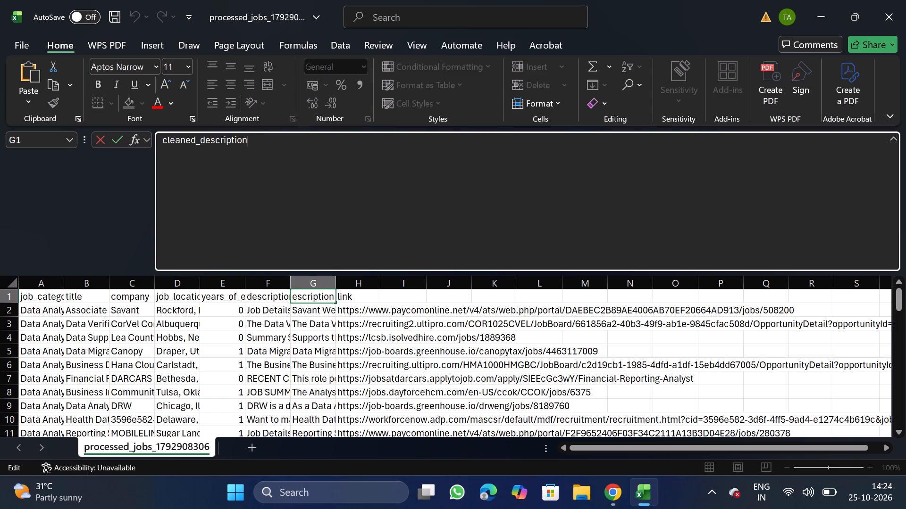
key(ctrl+v)
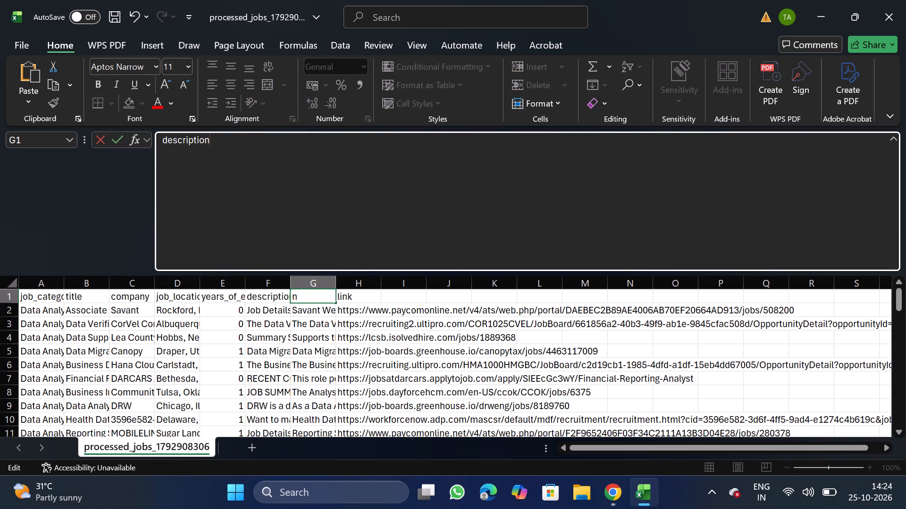
Replace the header in F1 with original_description, copied from the bulk CSV upload requirements on NextGenApply's Create Job page in Chrome.
click(271, 296)
click(356, 217)
key(BackSpace)
key(BackSpace)
key(BackSpace)
key(BackSpace)
key(BackSpace)
key(BackSpace)
key(BackSpace)
key(BackSpace)
key(BackSpace)
key(BackSpace)
key(BackSpace)
key(BackSpace)
key(BackSpace)
key(BackSpace)
key(BackSpace)
key(BackSpace)
key(BackSpace)
key(BackSpace)
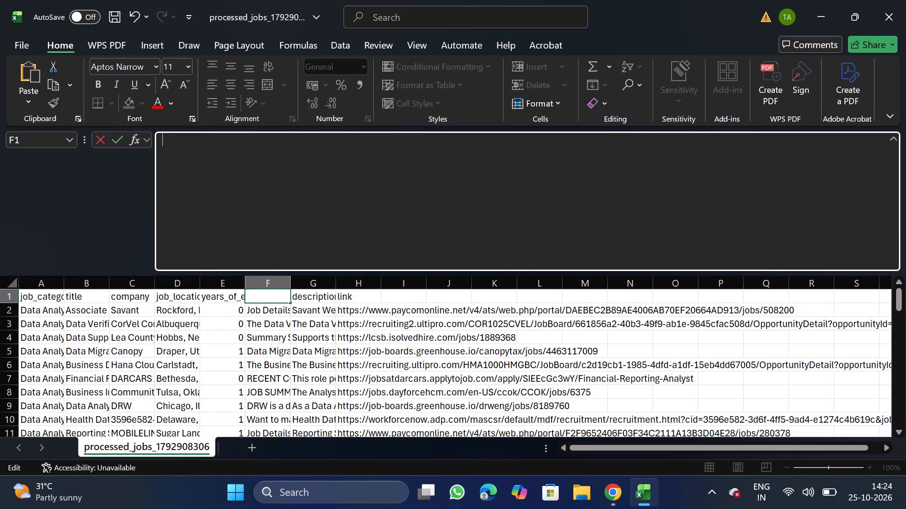
click(612, 488)
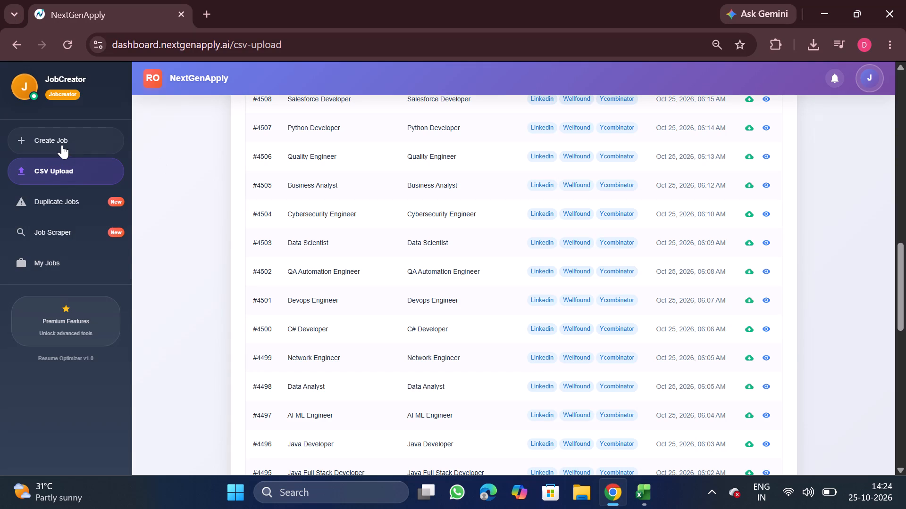
click(62, 145)
click(452, 131)
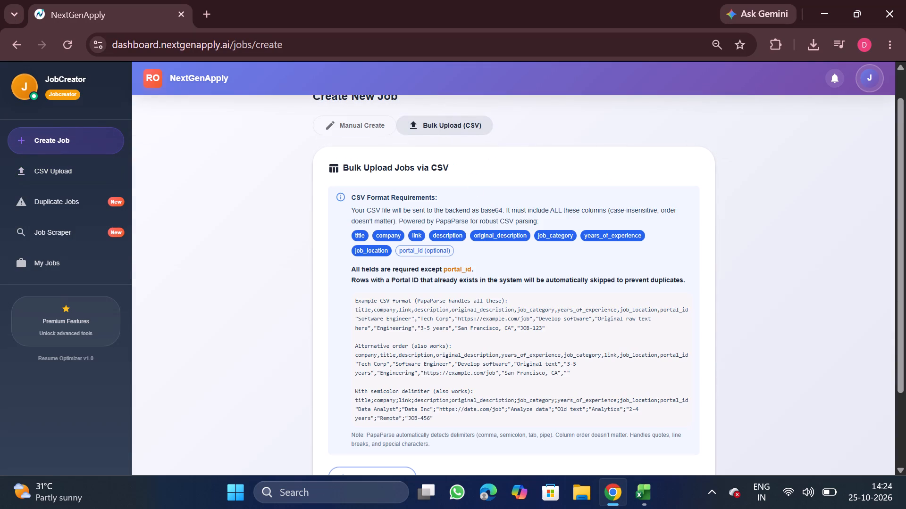
triple_click(490, 232)
key(ctrl+c)
click(646, 501)
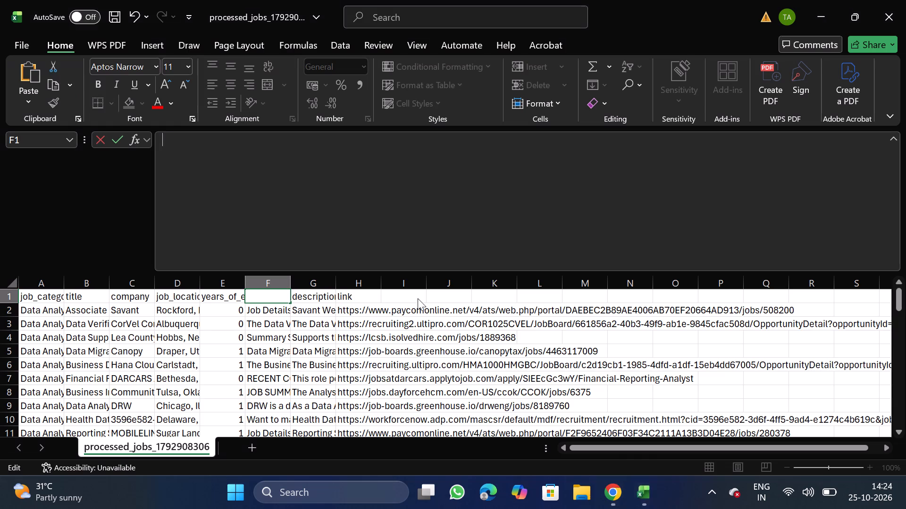
key(ctrl+v)
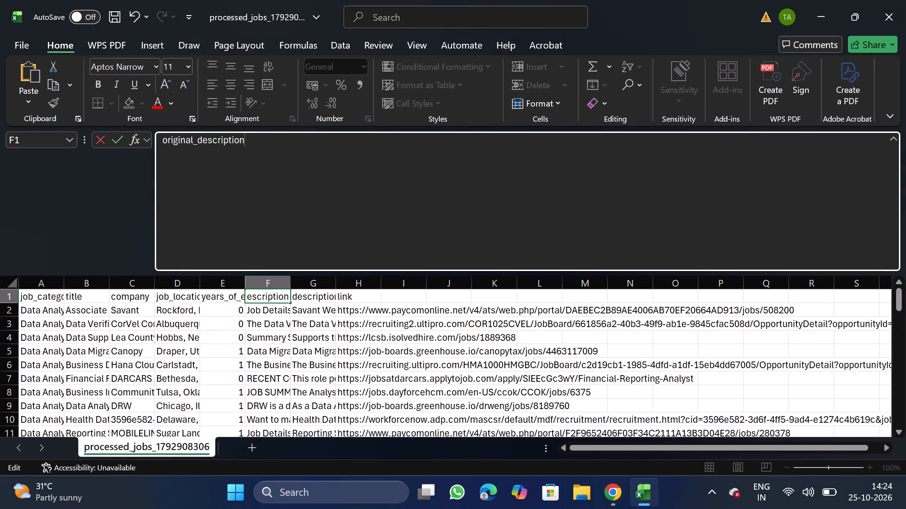
Start a filter on the title column showing only Asset Management - Data Analyst, Private Markets Data Products (Vice President) instead of all titles.
click(84, 281)
click(340, 43)
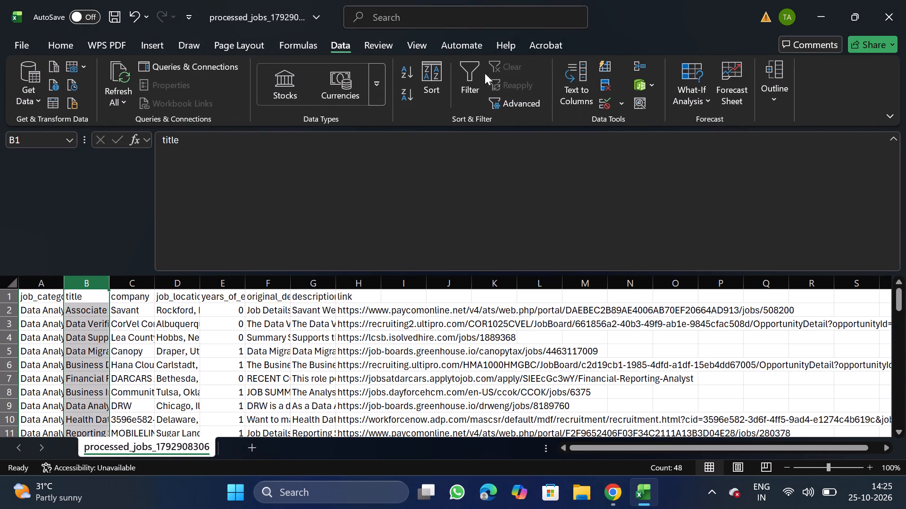
click(471, 96)
click(107, 301)
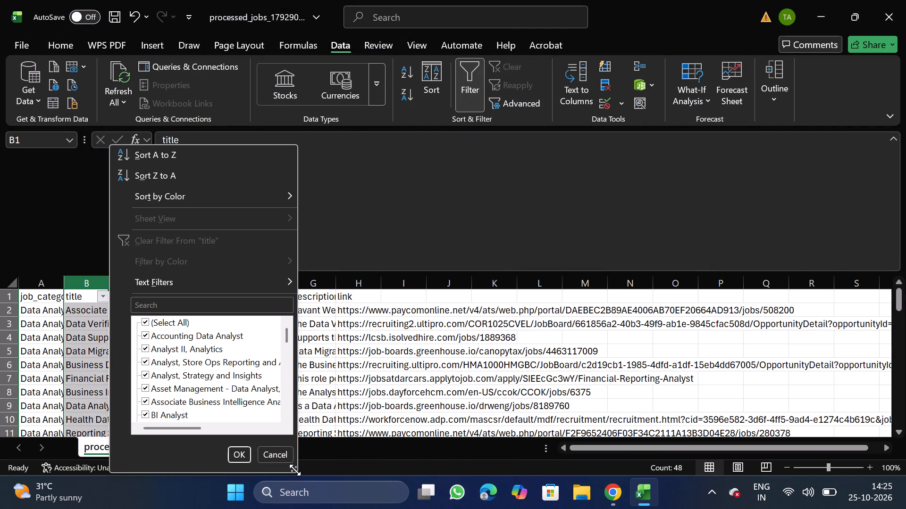
double_click(295, 470)
drag(295, 470, 601, 508)
click(166, 324)
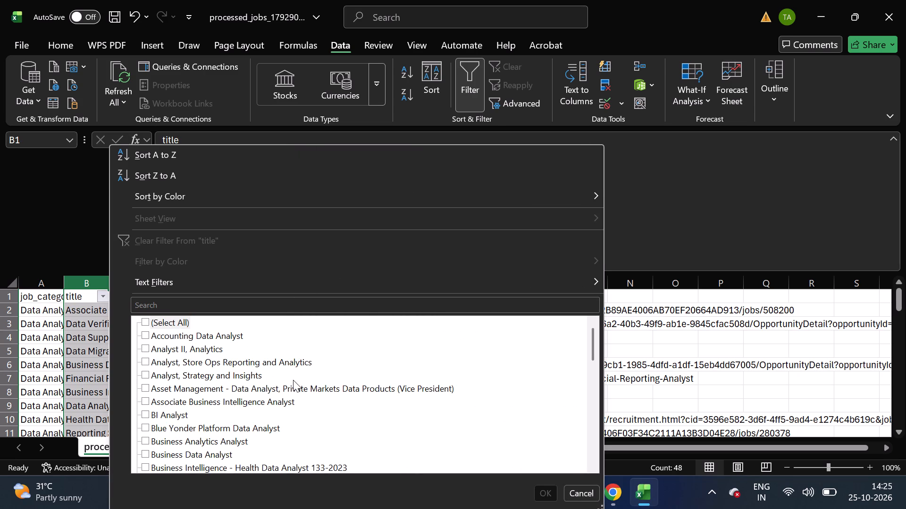
click(318, 388)
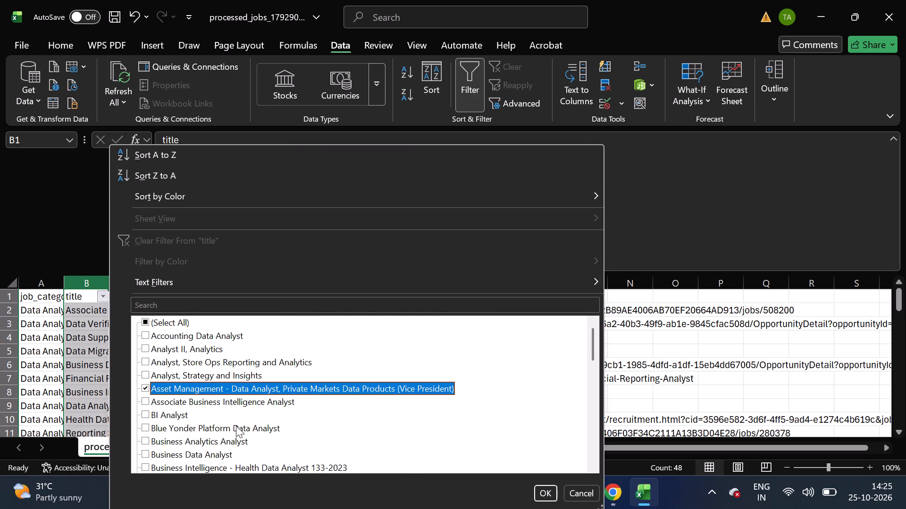
Add Health Data Analyst, Health Data Specialist, PHARMACY DATA AND REPORTING ANALYST and blanks to the title filter selection and apply it.
scroll(208, 455, down, 1)
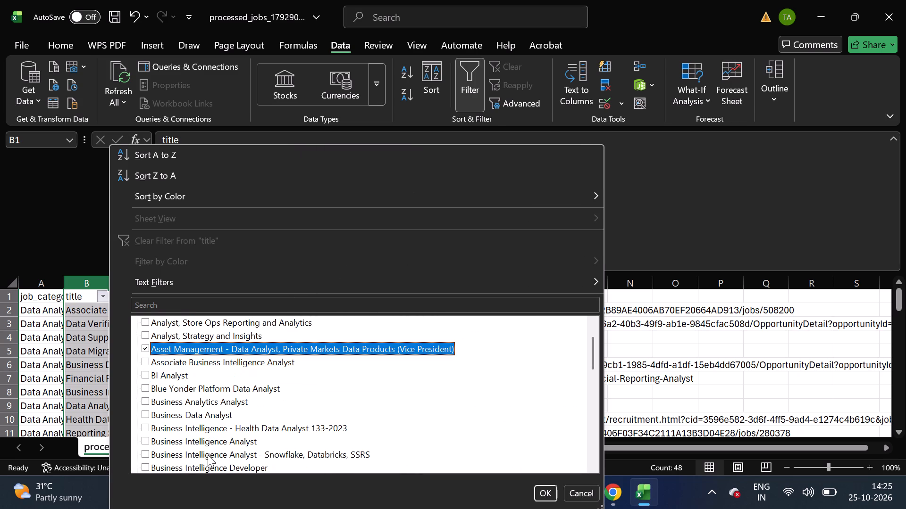
scroll(217, 453, down, 1)
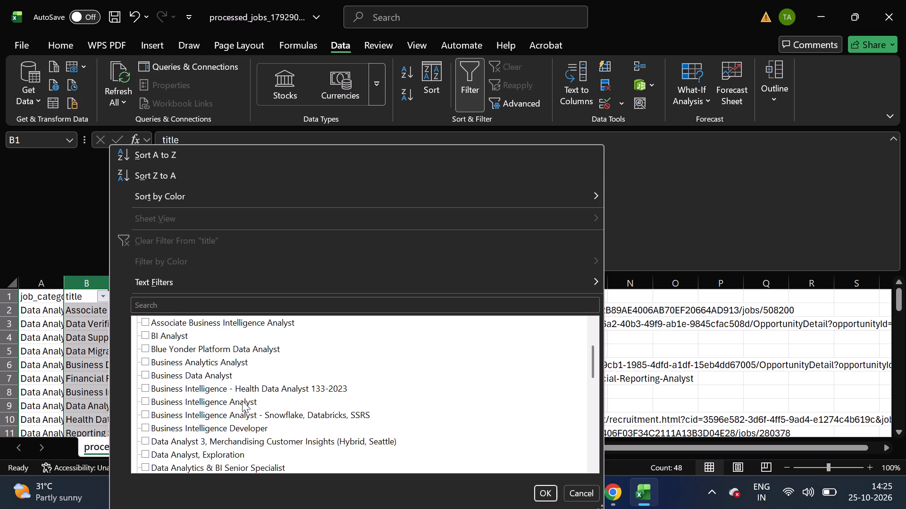
scroll(215, 459, down, 1)
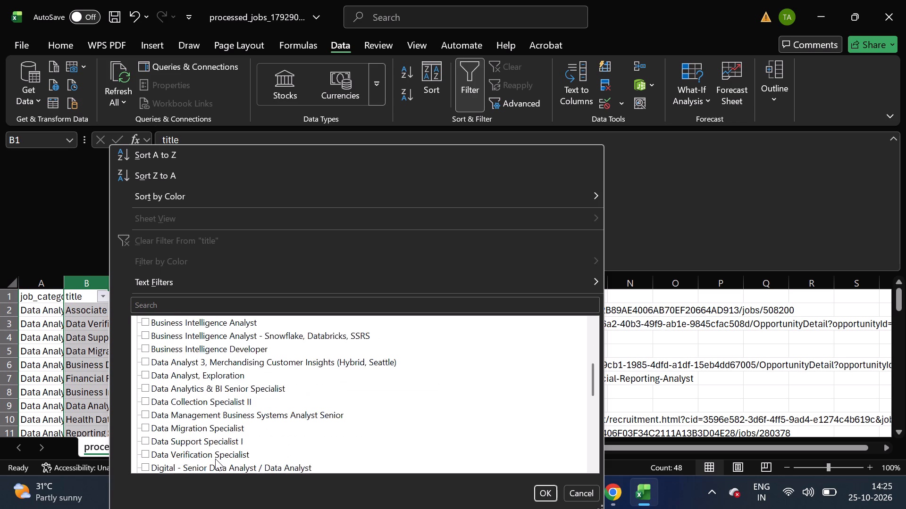
scroll(215, 459, down, 1)
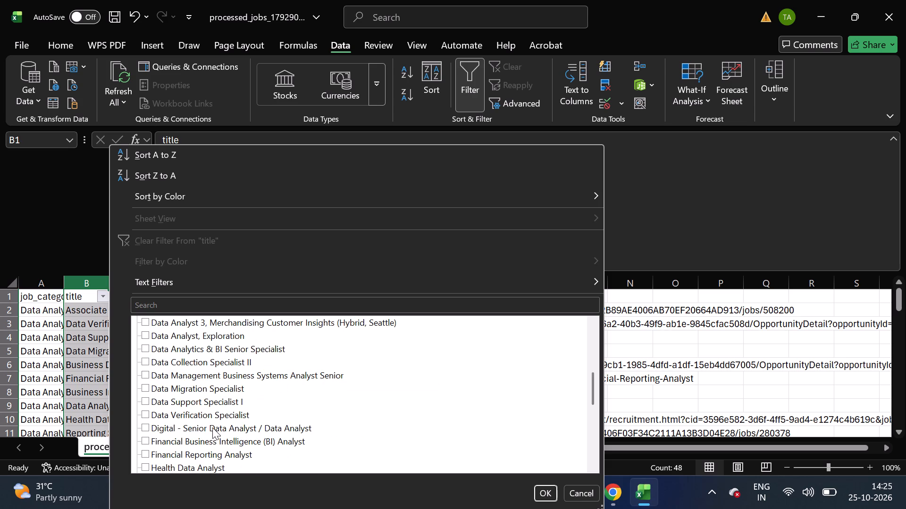
scroll(198, 465, down, 1)
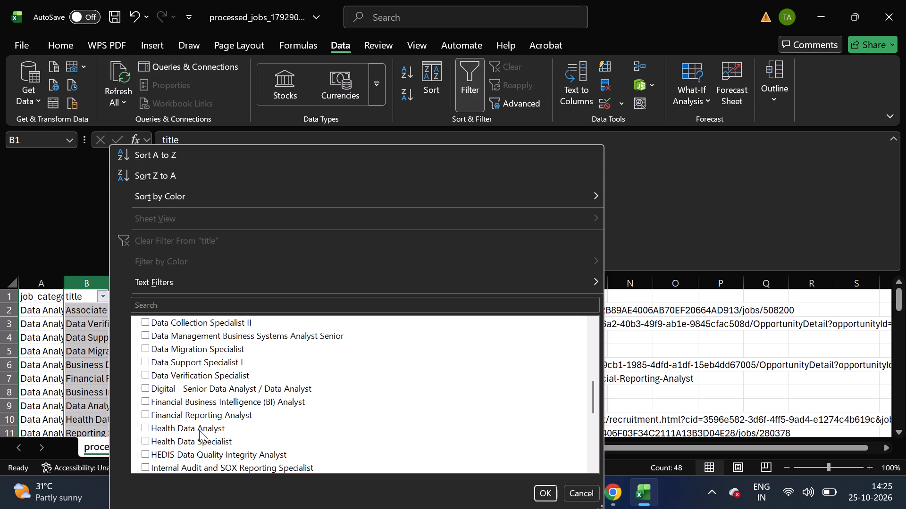
click(199, 430)
click(198, 445)
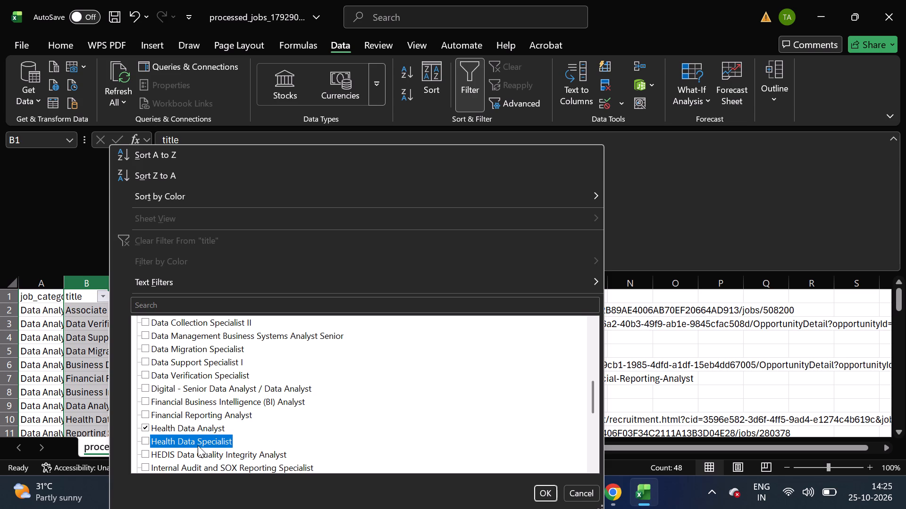
scroll(190, 461, down, 1)
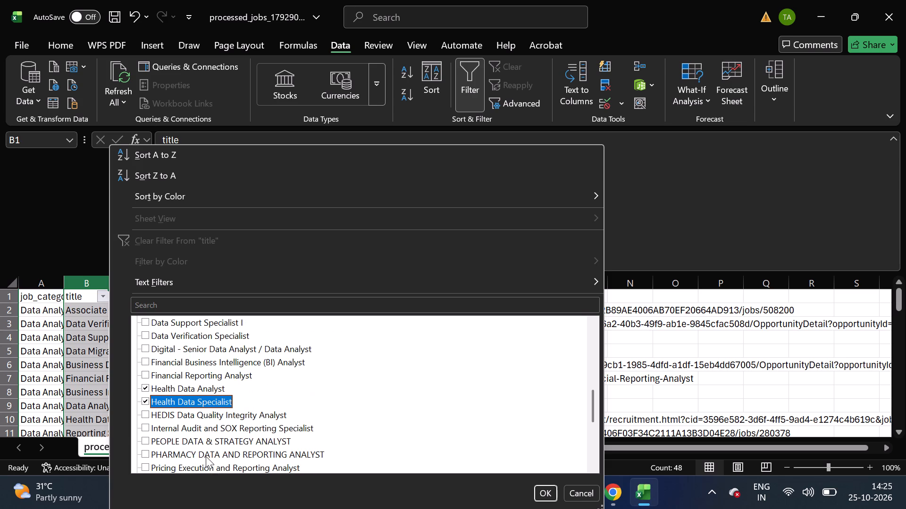
click(207, 456)
scroll(207, 456, down, 1)
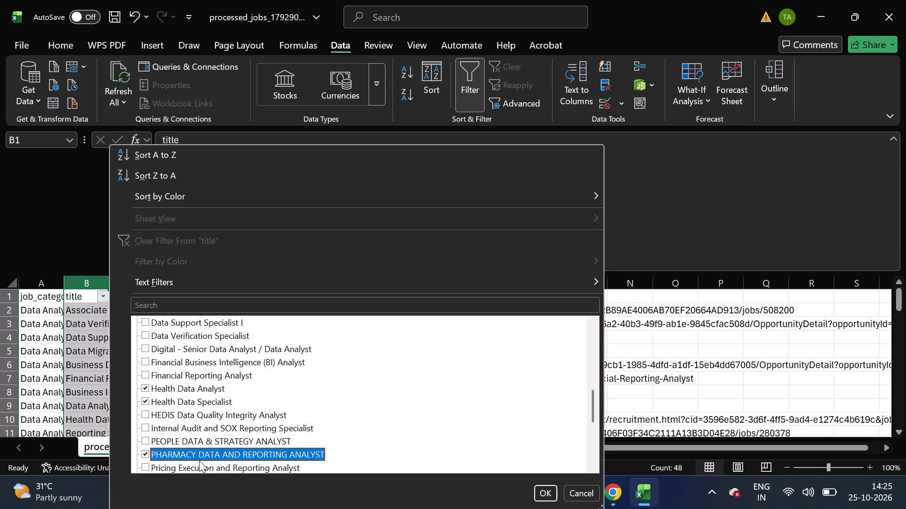
scroll(199, 460, down, 1)
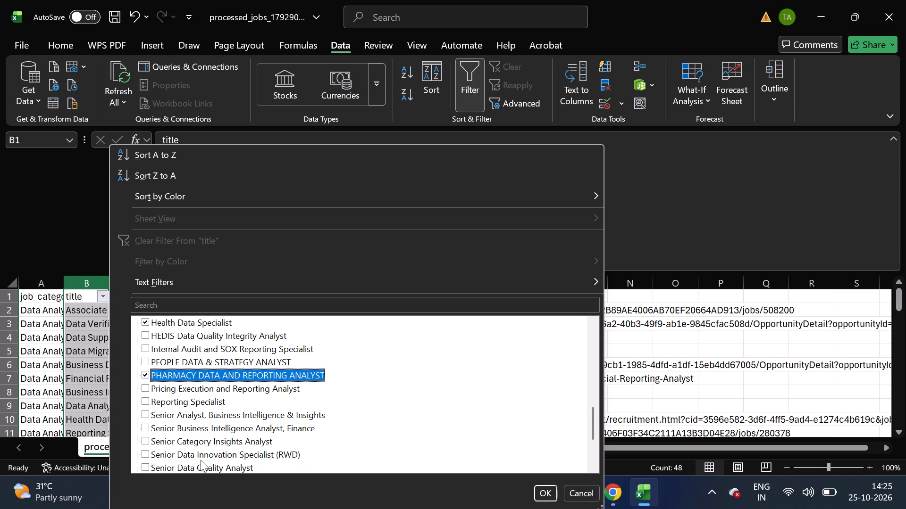
scroll(201, 460, down, 1)
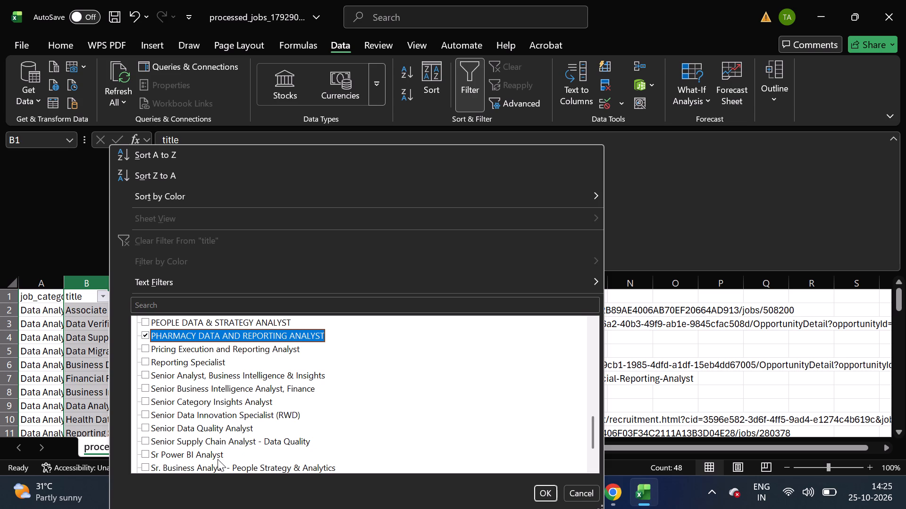
scroll(218, 459, down, 1)
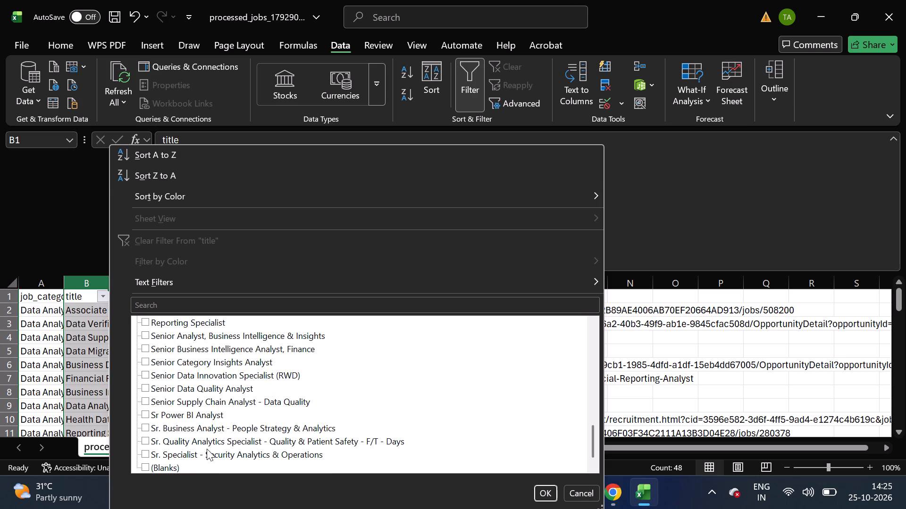
scroll(207, 449, down, 1)
click(168, 460)
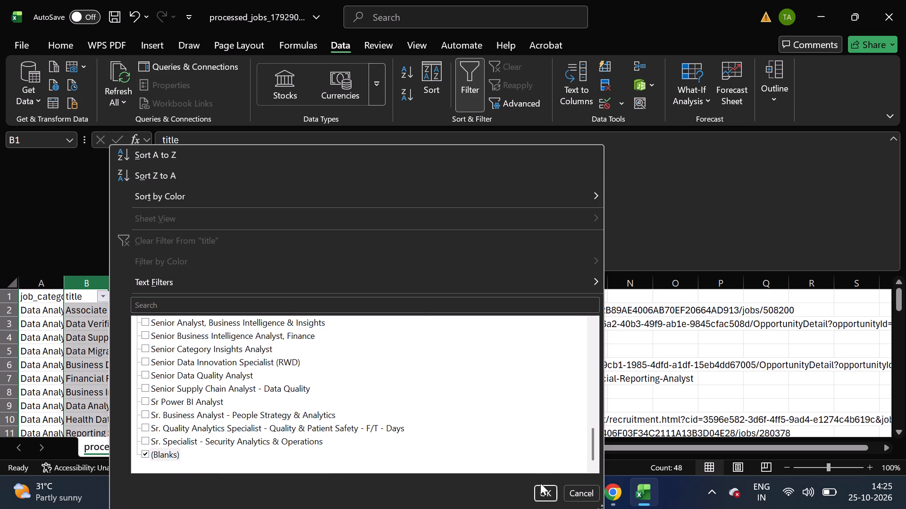
click(546, 490)
Delete all the rows shown by the title filter and remove the filter.
click(0, 309)
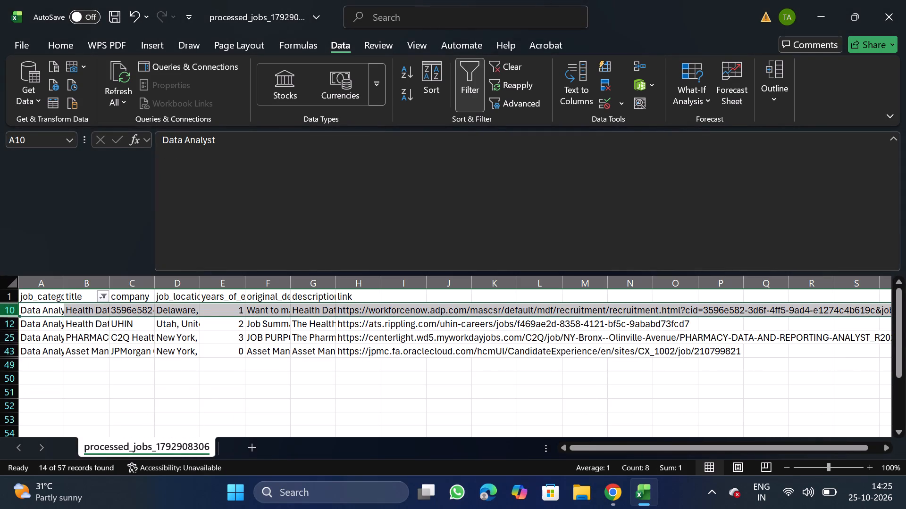
key(ctrl+shift+Down)
right_click(89, 328)
click(145, 206)
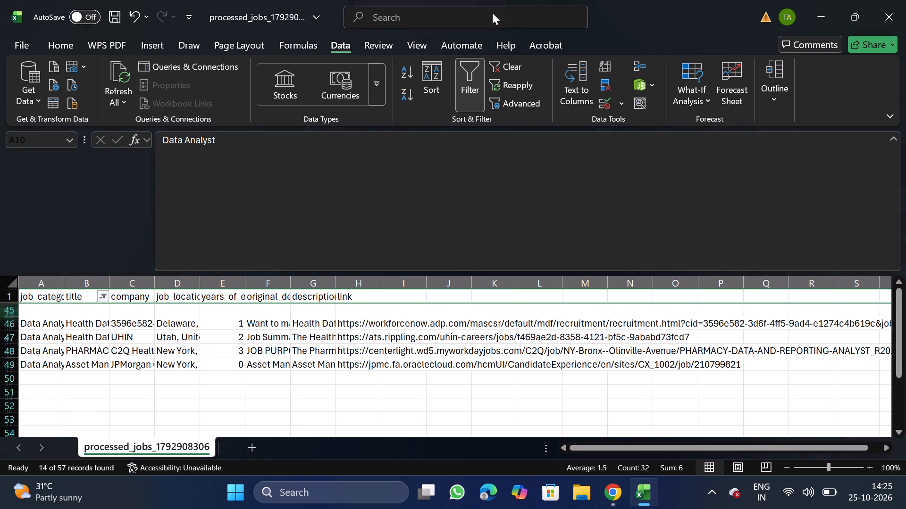
click(471, 83)
Add a filter to the company column and search its values for walmart and dried.
click(136, 275)
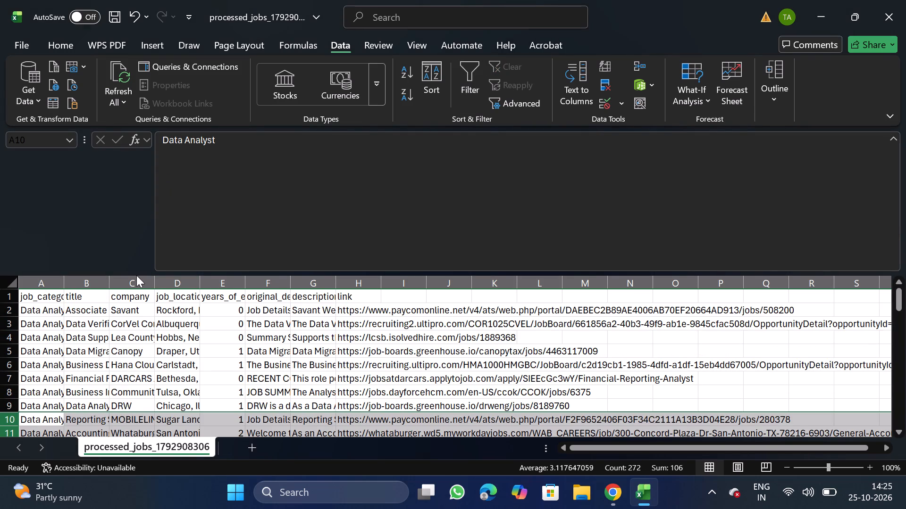
click(136, 276)
click(469, 68)
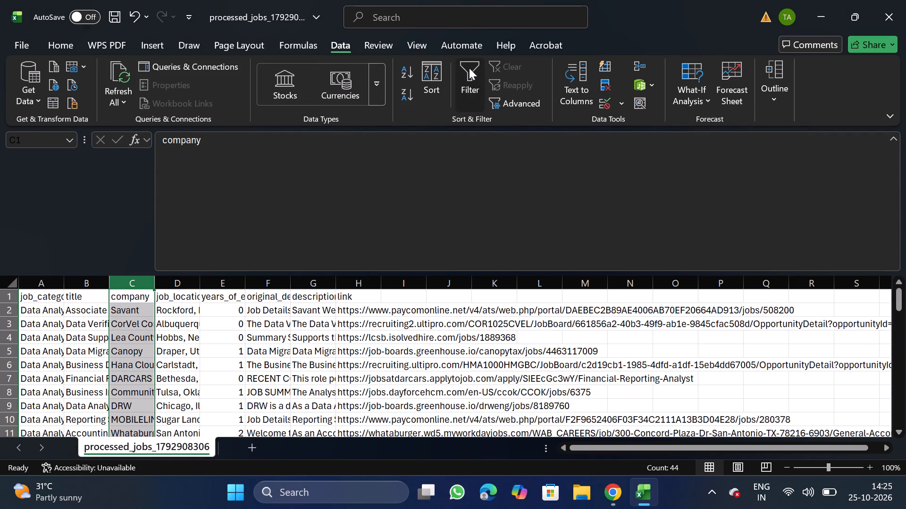
click(146, 298)
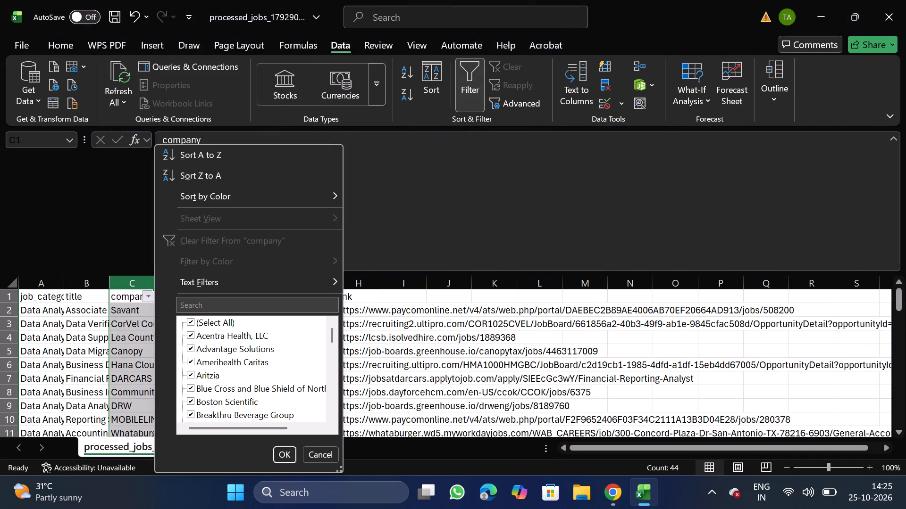
click(240, 312)
click(224, 307)
text(walmart)
key(BackSpace)
key(BackSpace)
key(BackSpace)
key(BackSpace)
key(BackSpace)
key(BackSpace)
key(BackSpace)
key(BackSpace)
key(BackSpace)
key(BackSpace)
key(BackSpace)
key(BackSpace)
key(BackSpace)
key(BackSpace)
key(BackSpace)
key(BackSpace)
key(BackSpace)
key(BackSpace)
key(BackSpace)
key(BackSpace)
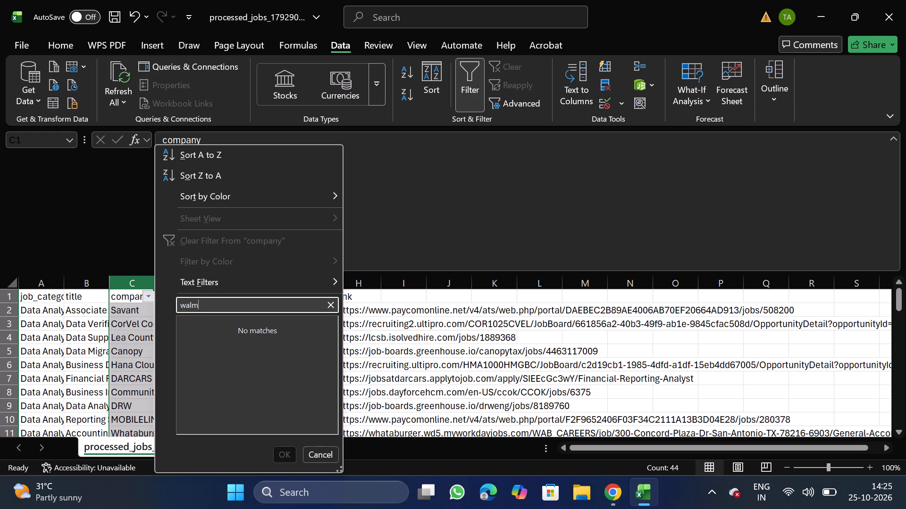
text(dried)
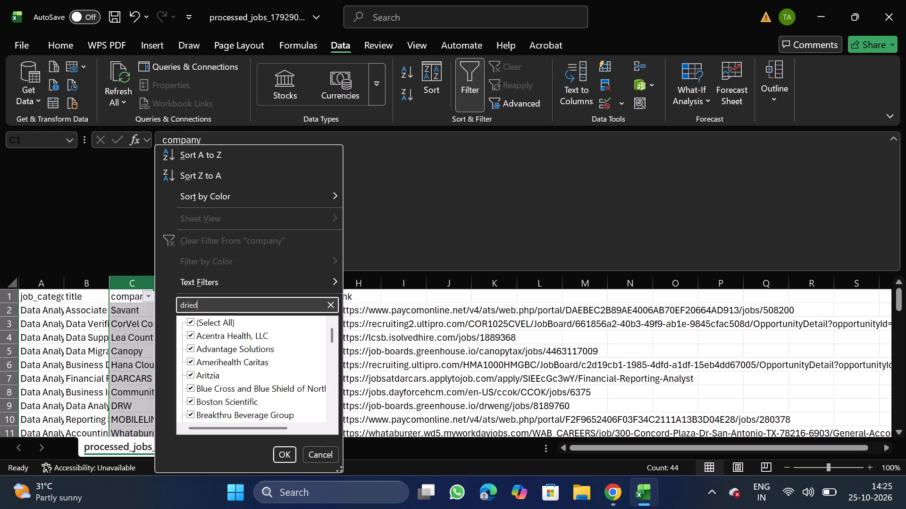
Search the company filter for capital and show only Capital One.
key(BackSpace)
key(BackSpace)
key(BackSpace)
key(BackSpace)
key(BackSpace)
key(BackSpace)
key(BackSpace)
key(BackSpace)
key(BackSpace)
key(BackSpace)
key(BackSpace)
key(BackSpace)
key(BackSpace)
key(BackSpace)
key(BackSpace)
key(BackSpace)
key(BackSpace)
text(capital)
key(BackSpace)
key(BackSpace)
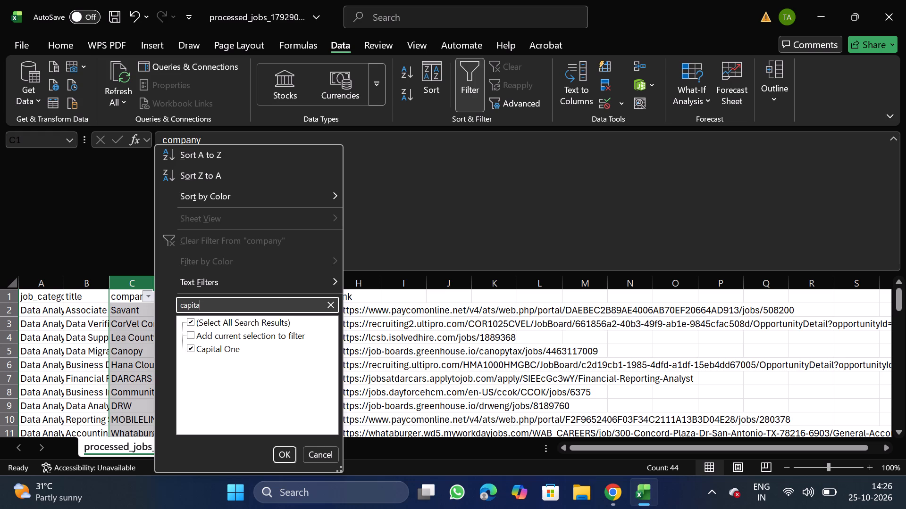
click(284, 451)
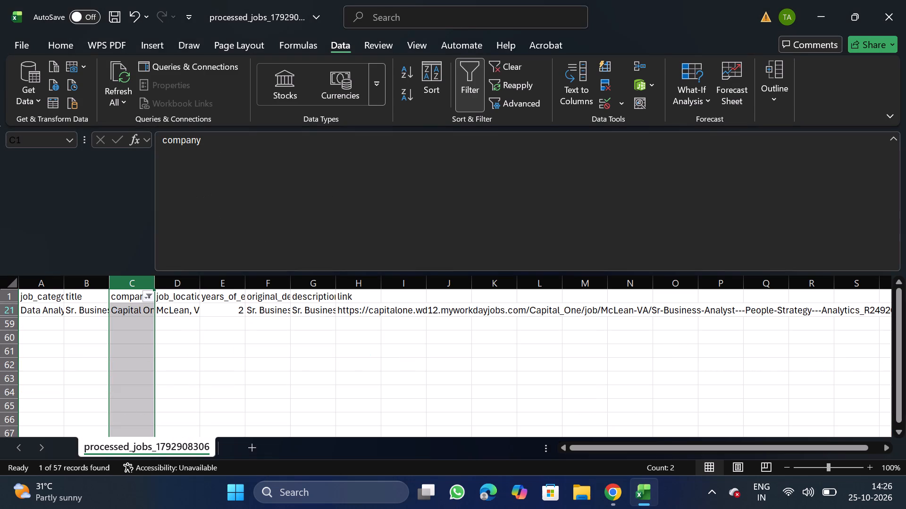
Delete the filtered Capital One row and remove the filter.
click(0, 310)
right_click(44, 311)
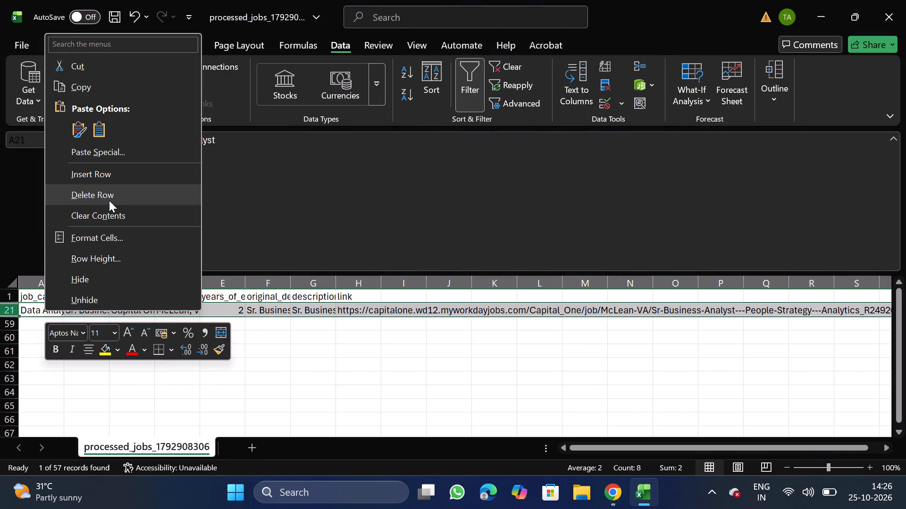
click(109, 200)
click(473, 87)
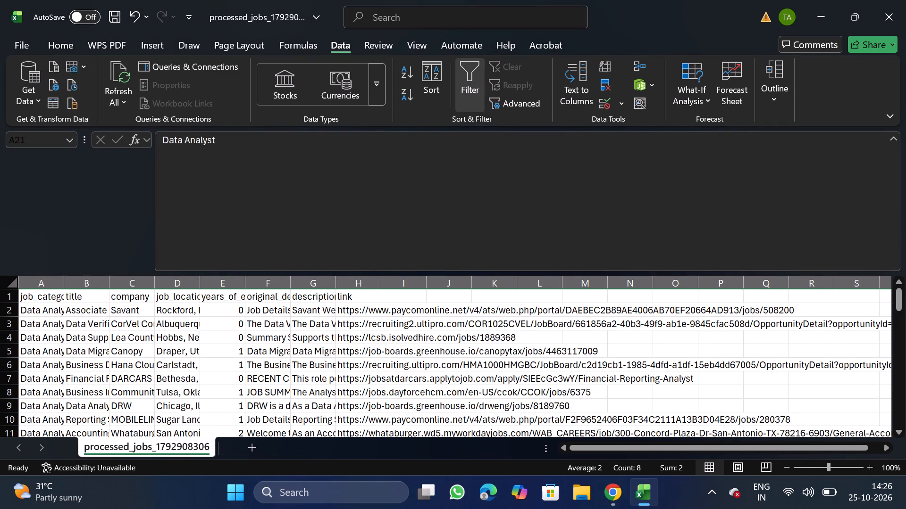
Turn the header filters on and search the company values for under, hunt and skim.
click(134, 290)
click(472, 97)
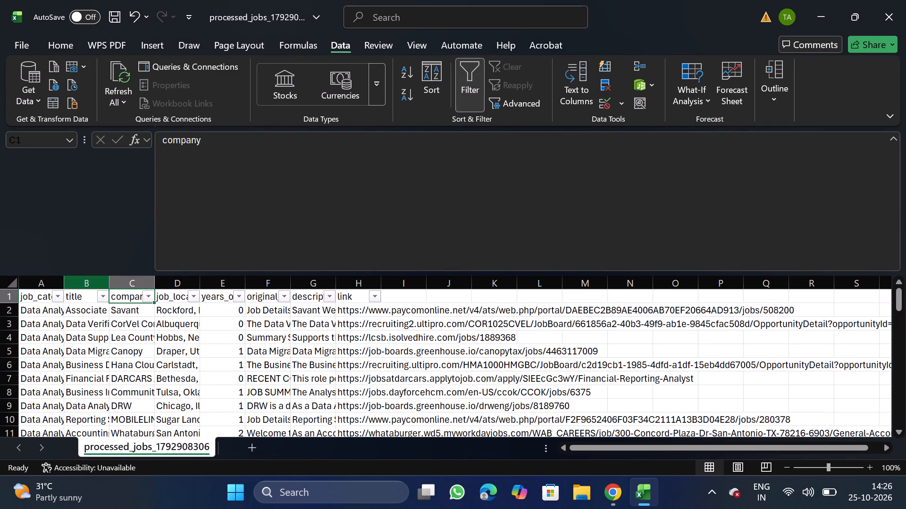
click(149, 294)
click(275, 303)
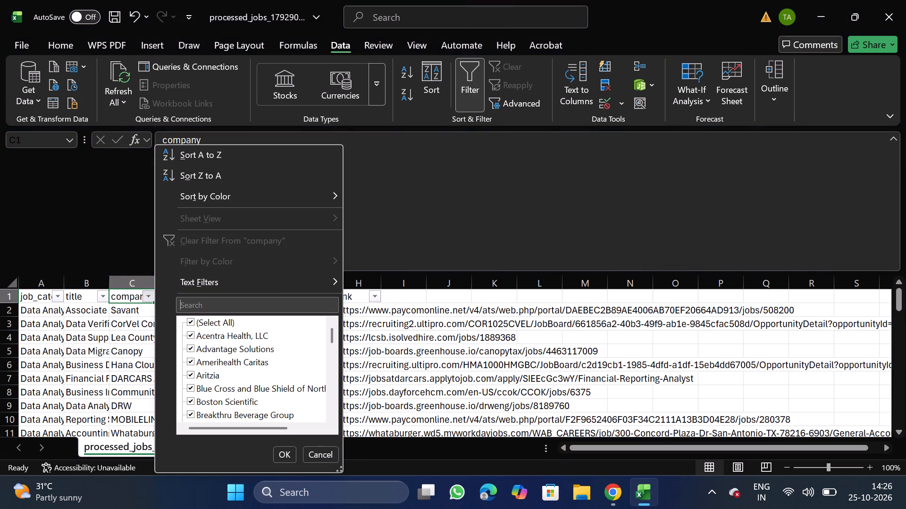
text(under)
key(BackSpace)
key(BackSpace)
key(BackSpace)
key(BackSpace)
key(BackSpace)
key(BackSpace)
key(BackSpace)
key(BackSpace)
key(BackSpace)
key(BackSpace)
key(BackSpace)
key(BackSpace)
key(BackSpace)
key(BackSpace)
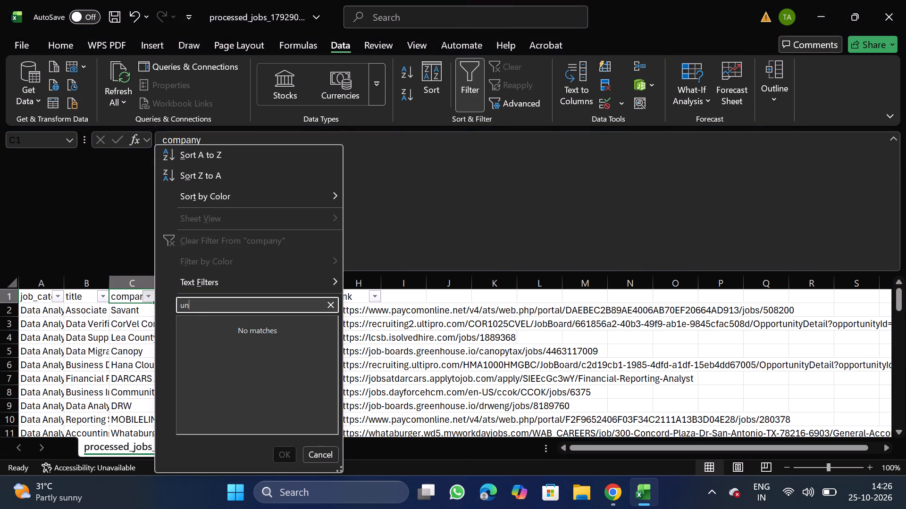
text(hunt)
key(BackSpace)
key(BackSpace)
key(BackSpace)
key(BackSpace)
key(BackSpace)
key(BackSpace)
key(BackSpace)
key(BackSpace)
key(BackSpace)
key(BackSpace)
key(BackSpace)
key(BackSpace)
key(BackSpace)
text(skim)
Search the company filter values for ape and in landem, and remove the header filters without applying a selection.
key(BackSpace)
key(BackSpace)
key(BackSpace)
key(BackSpace)
key(BackSpace)
key(BackSpace)
key(BackSpace)
key(BackSpace)
key(BackSpace)
key(BackSpace)
key(BackSpace)
key(BackSpace)
key(BackSpace)
key(BackSpace)
key(BackSpace)
text(ape)
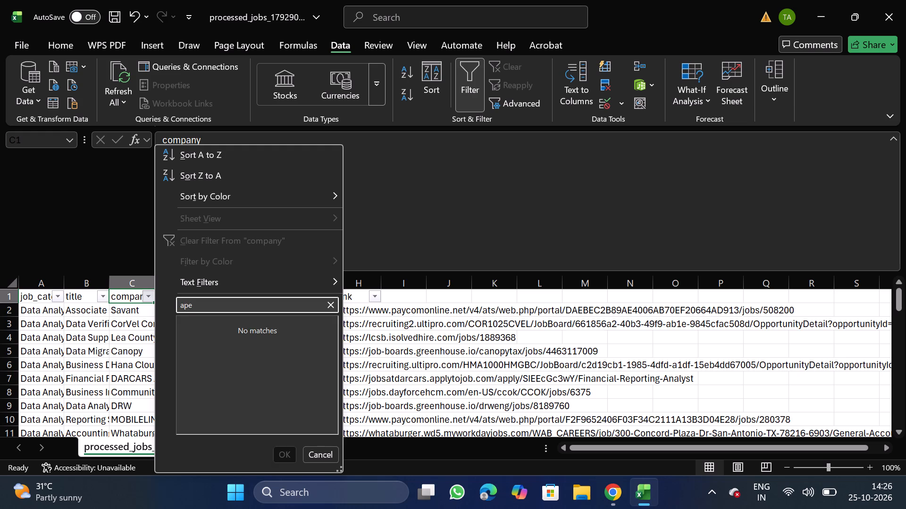
key(BackSpace)
key(BackSpace)
key(BackSpace)
key(BackSpace)
key(BackSpace)
key(BackSpace)
key(BackSpace)
key(BackSpace)
key(BackSpace)
key(BackSpace)
key(BackSpace)
text(in landem)
click(319, 454)
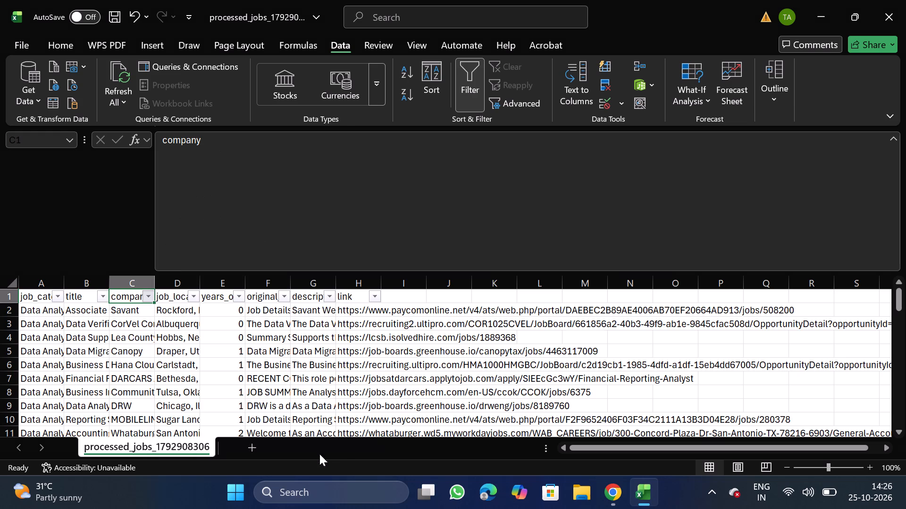
click(464, 89)
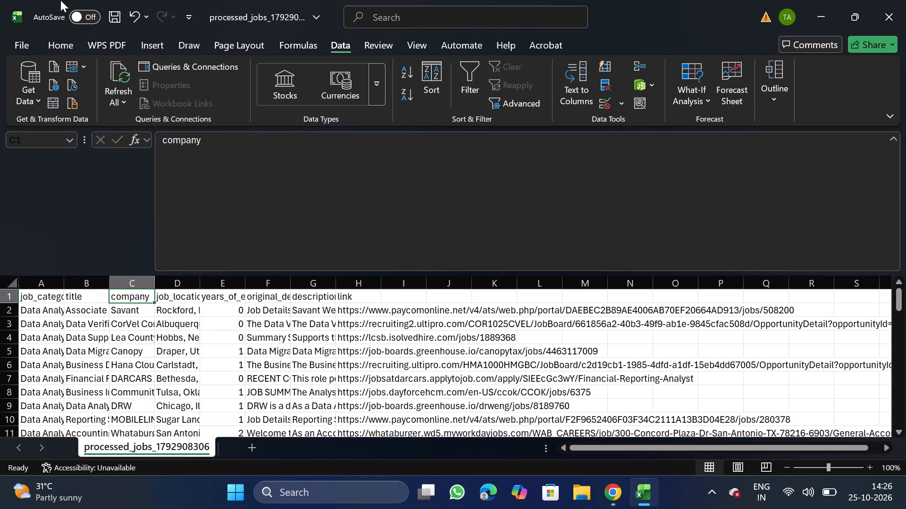
Save the cleaned Data Analyst sheet as CSV file DA_10_25 in the Daily Scraping jobs folder under Documents.
click(14, 47)
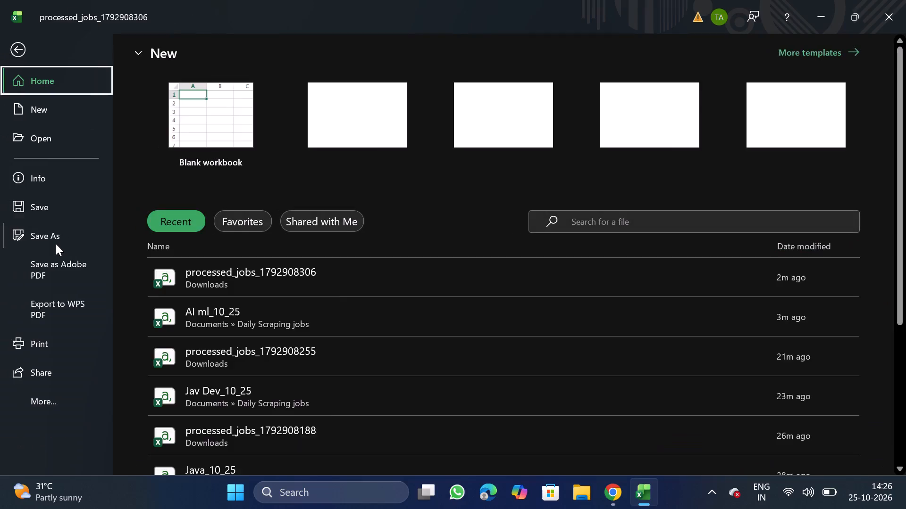
triple_click(56, 244)
click(56, 244)
triple_click(206, 401)
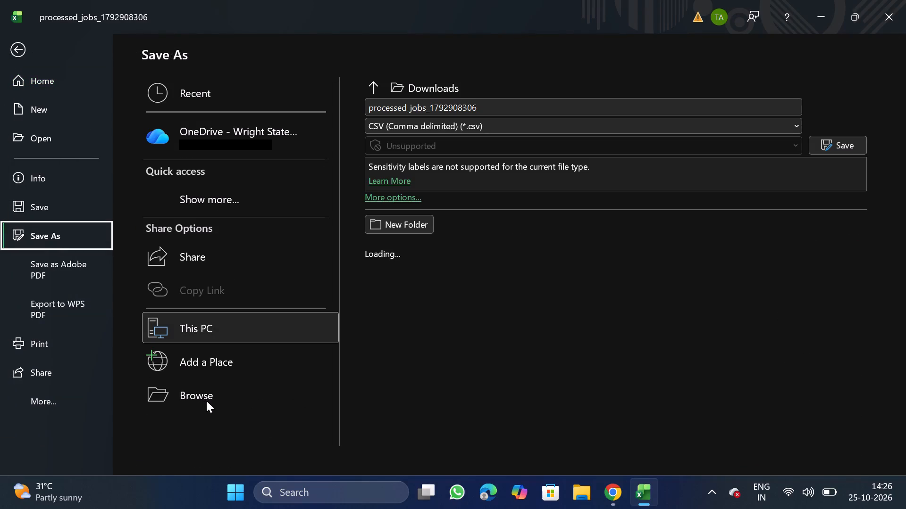
triple_click(206, 401)
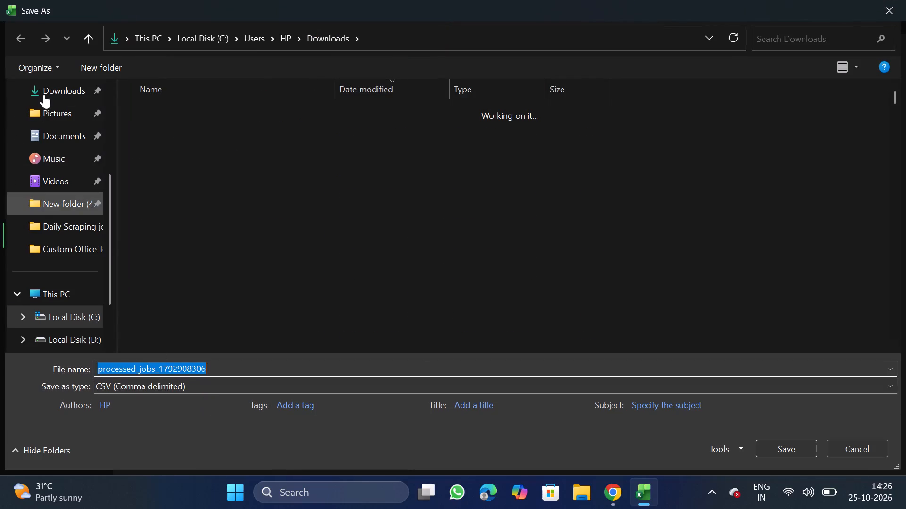
double_click(73, 125)
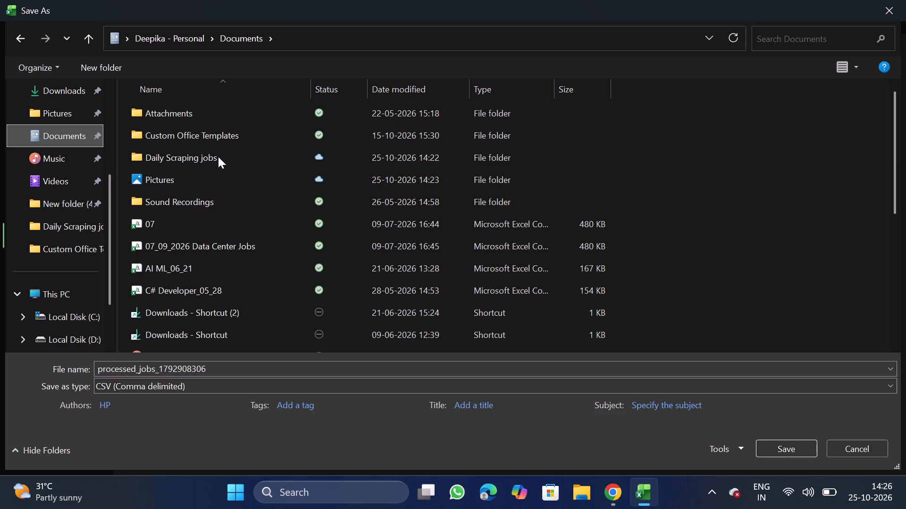
double_click(218, 156)
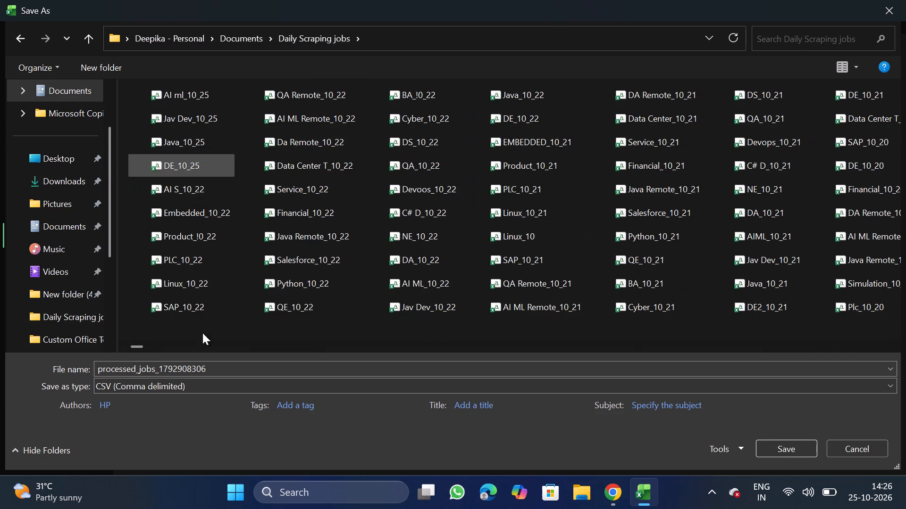
click(243, 368)
key(BackSpace)
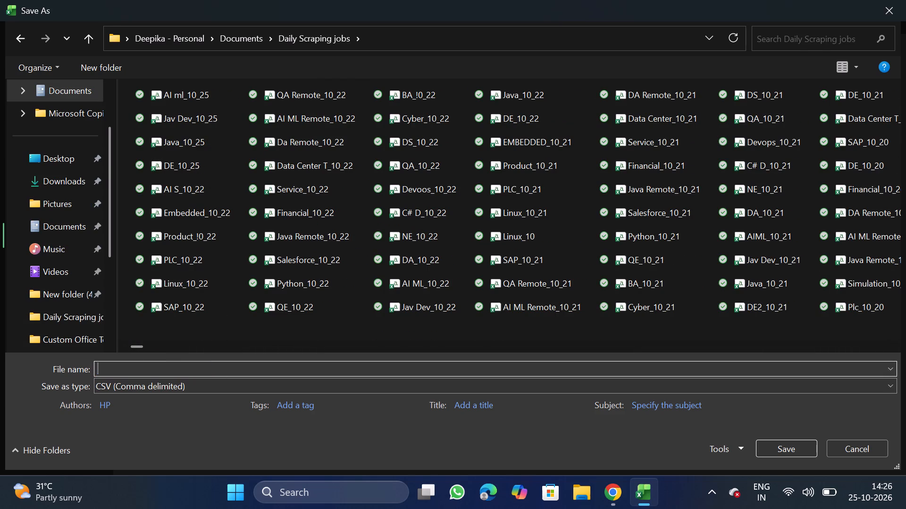
text(DA_10_25)
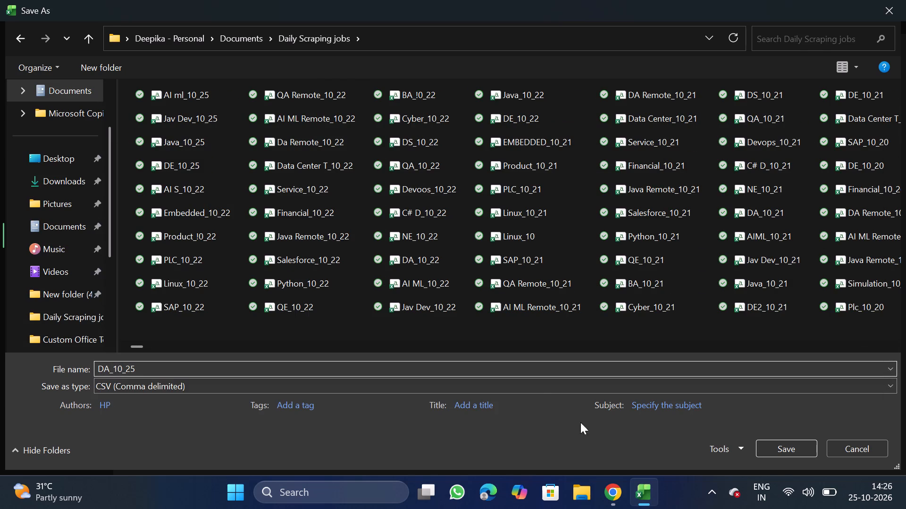
click(792, 454)
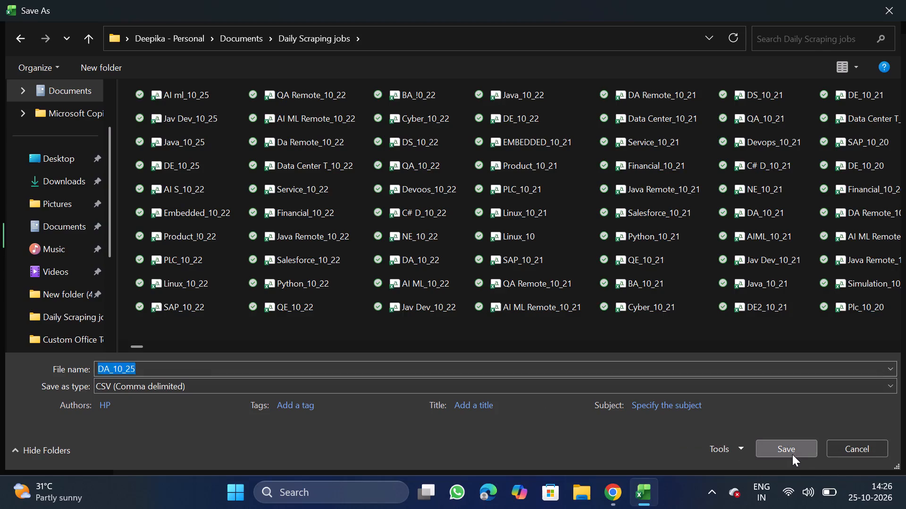
Switch to NextGenApply in Chrome, choose DA_10_25 as the bulk upload CSV, review its data preview and upload it.
click(612, 508)
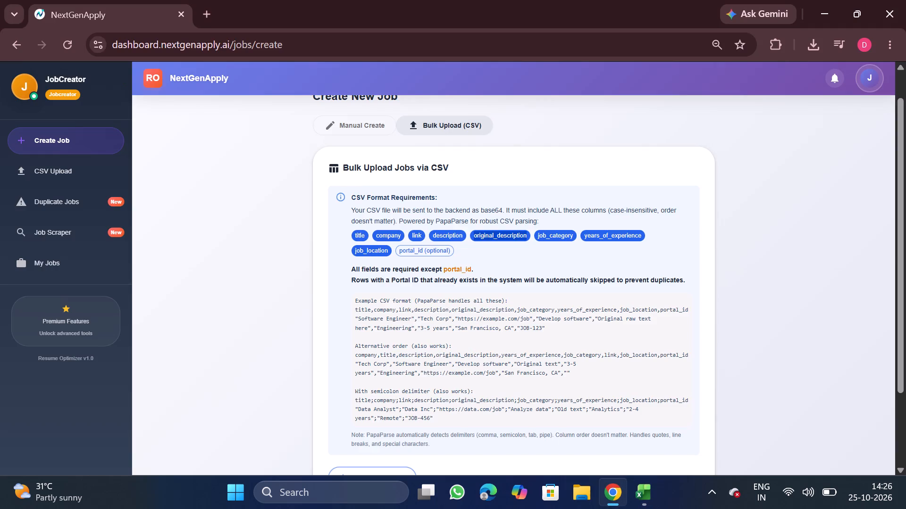
scroll(450, 409, down, 1)
click(370, 388)
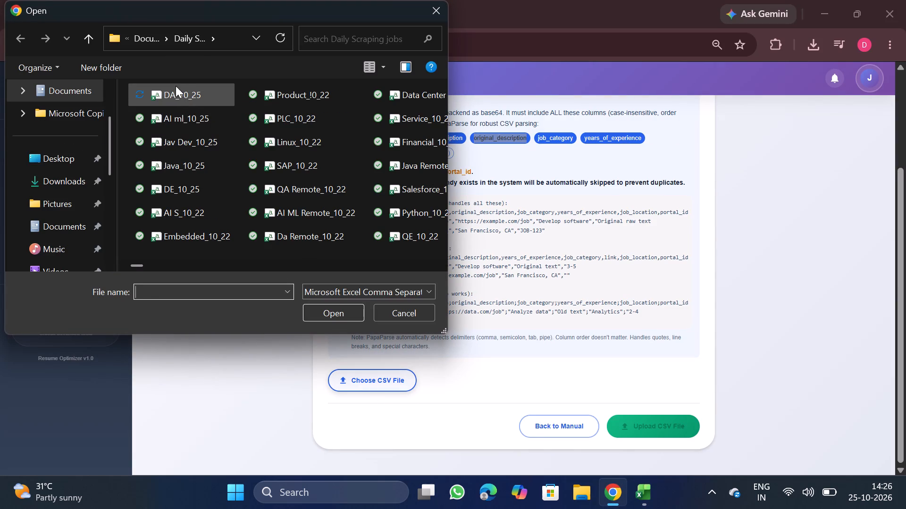
double_click(186, 88)
scroll(402, 234, down, 3)
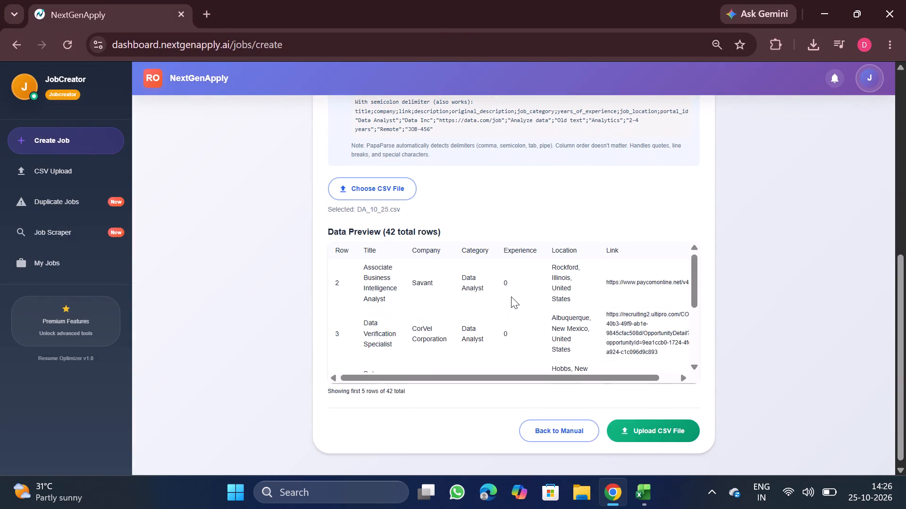
scroll(511, 296, down, 2)
scroll(511, 296, right, 1)
scroll(585, 325, down, 2)
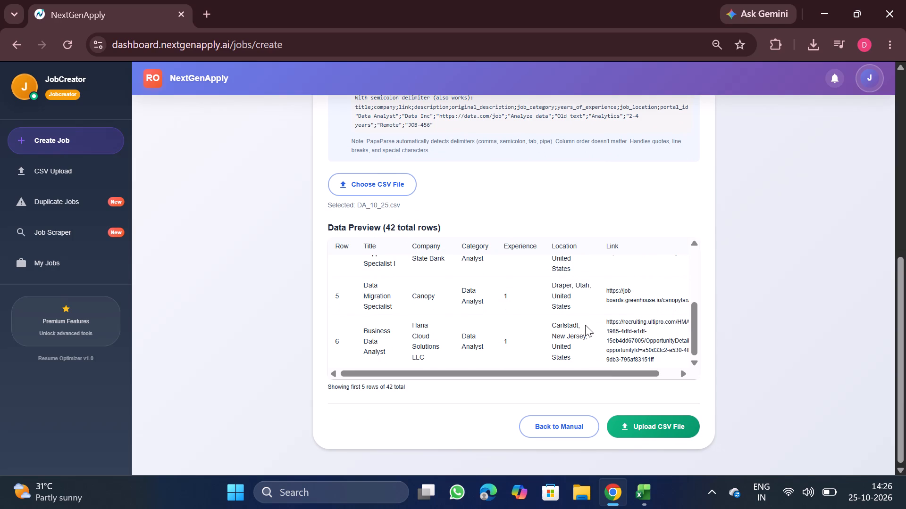
click(656, 431)
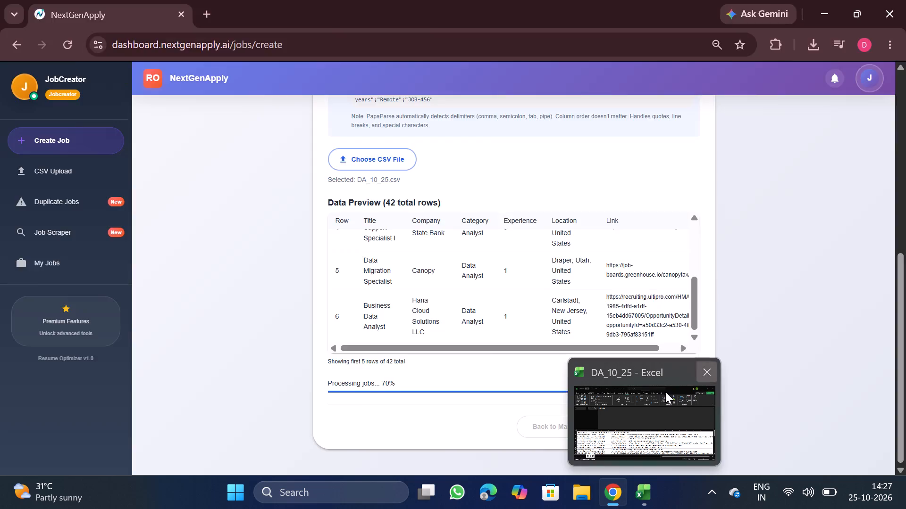
Close the DA_10_25 workbook in Excel.
click(702, 379)
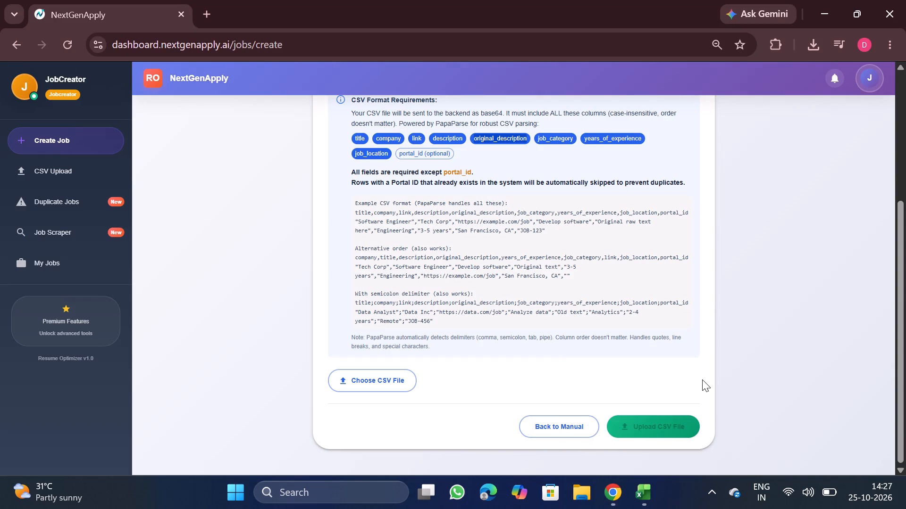
Open My Jobs and examine the first two pages of the job list for the newly uploaded Data Analyst entries.
scroll(702, 379, left, 1)
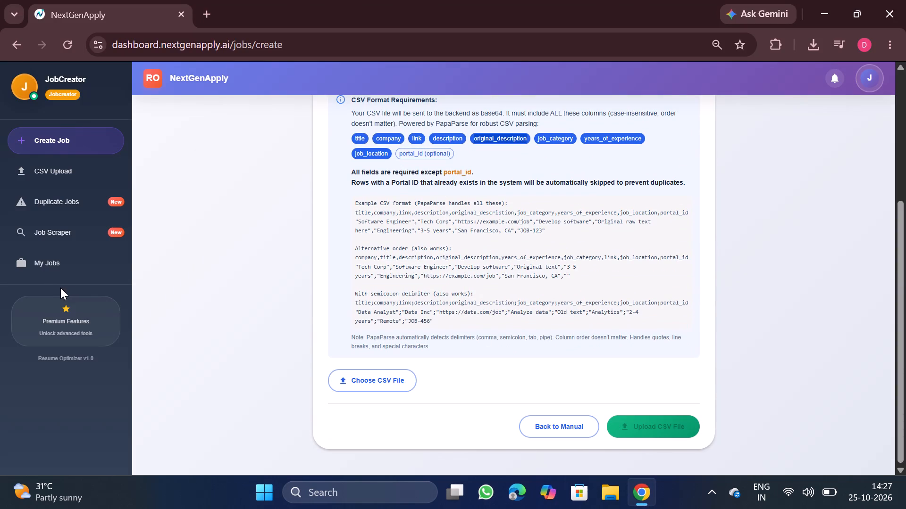
click(61, 259)
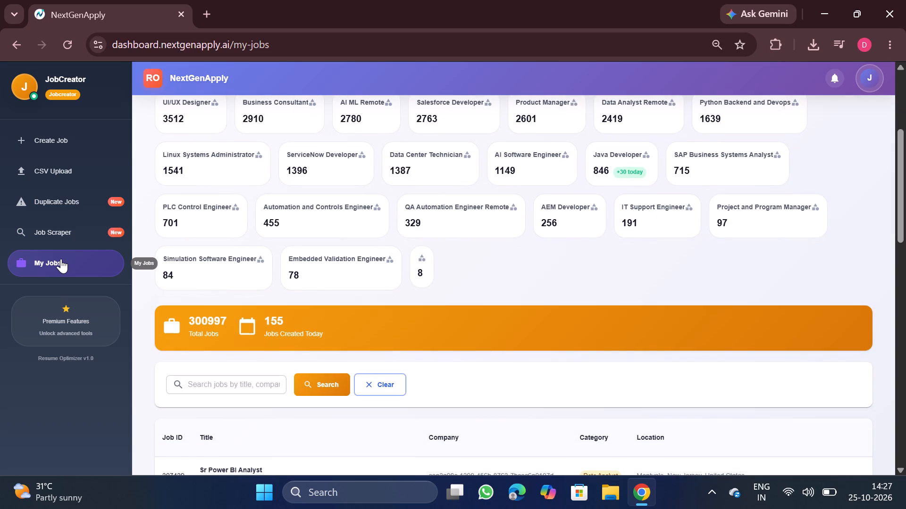
scroll(265, 246, down, 2)
scroll(605, 394, left, 3)
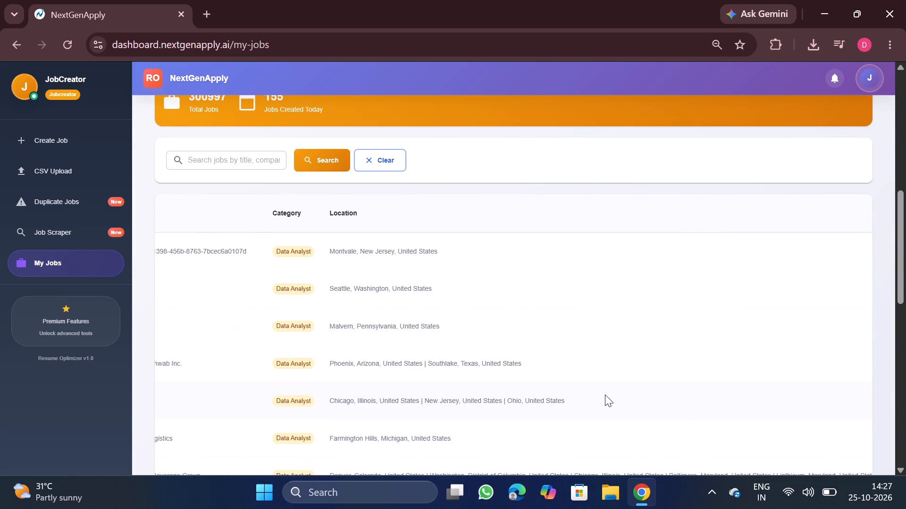
scroll(605, 394, down, 1)
scroll(605, 394, up, 1)
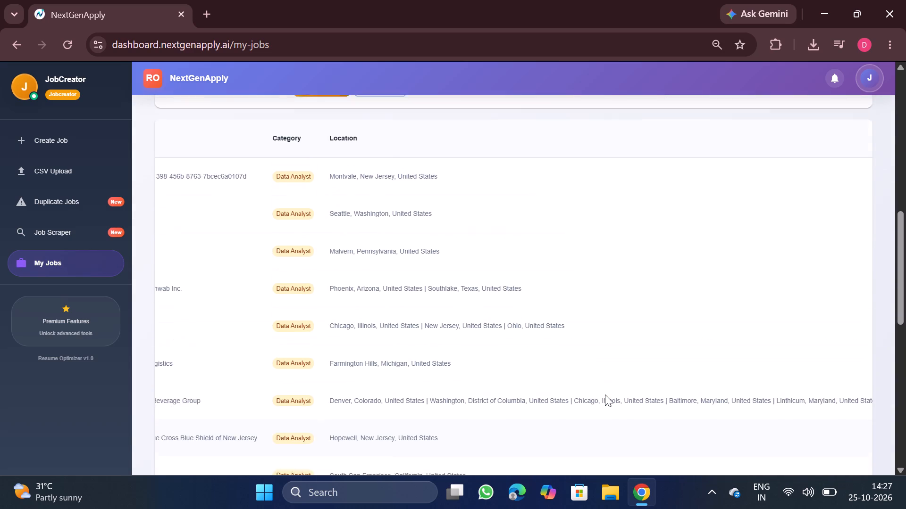
scroll(605, 394, up, 1)
scroll(605, 394, right, 4)
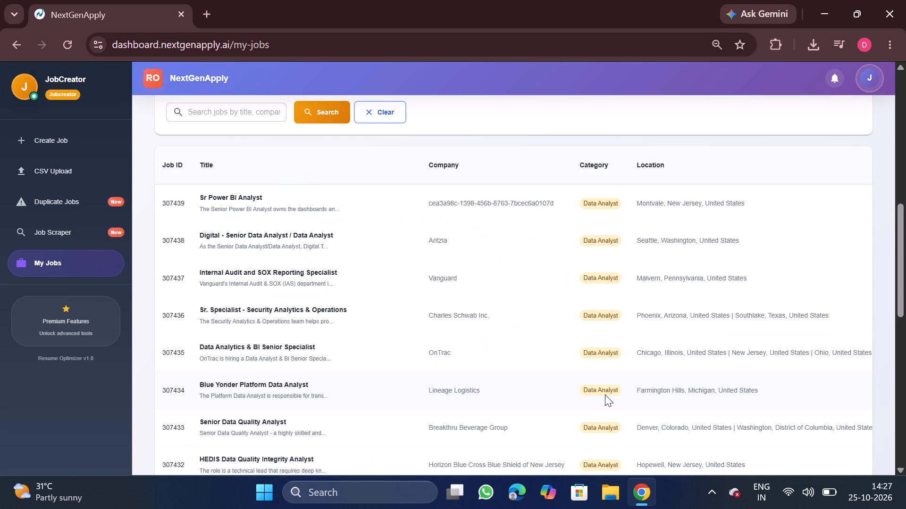
scroll(605, 394, down, 4)
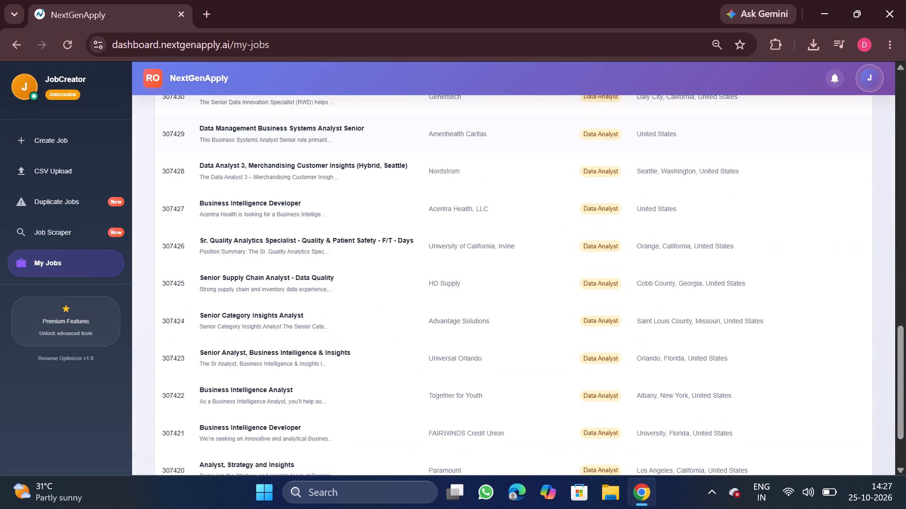
scroll(605, 394, down, 2)
scroll(605, 394, up, 2)
scroll(605, 394, down, 1)
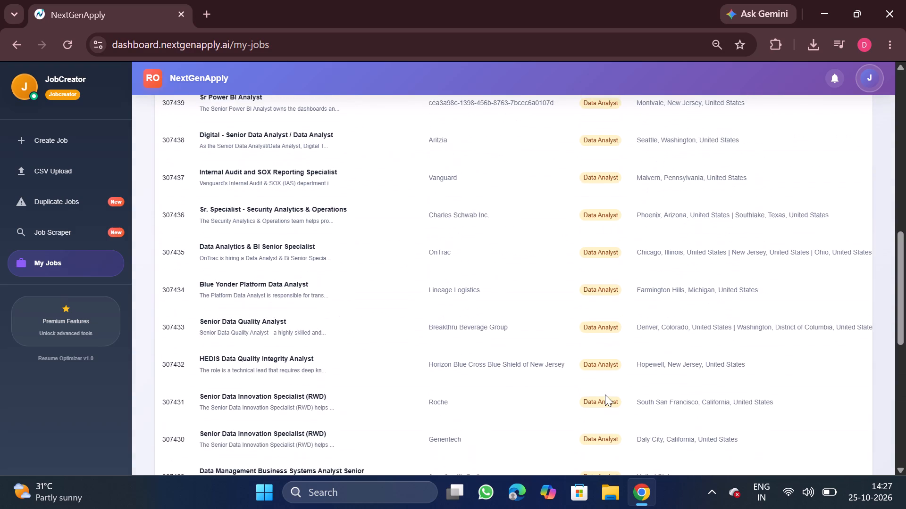
scroll(605, 394, down, 4)
scroll(679, 342, up, 1)
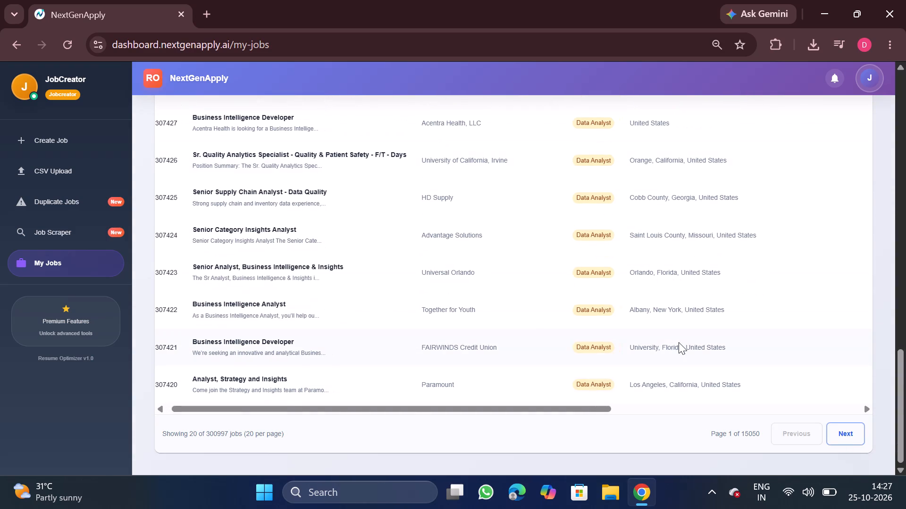
scroll(679, 342, up, 1)
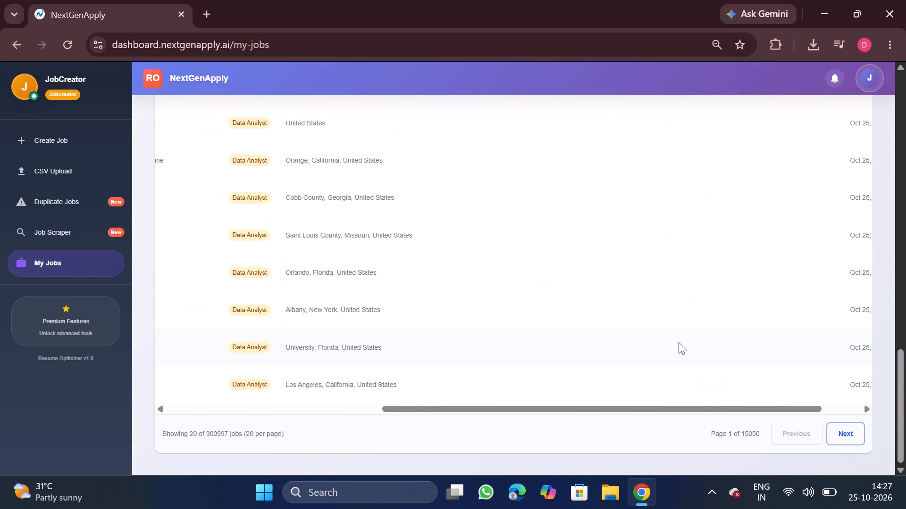
click(842, 438)
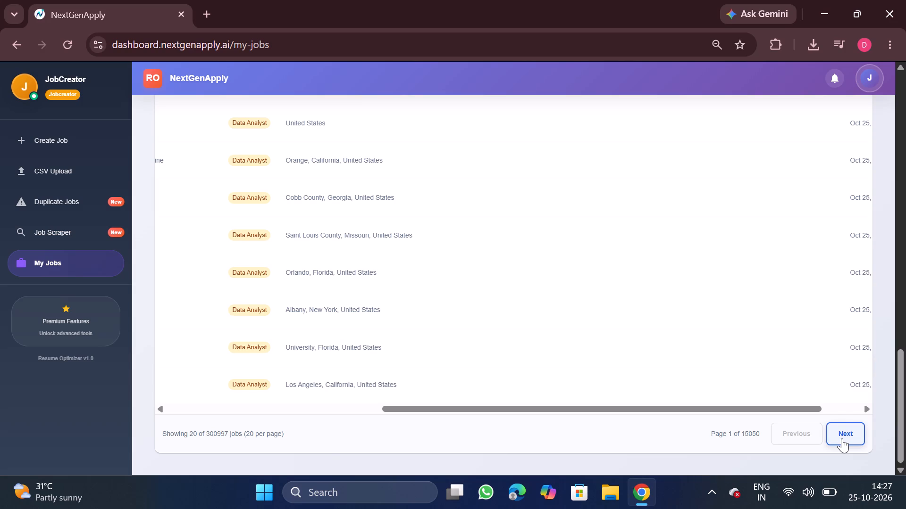
scroll(599, 345, up, 2)
scroll(599, 345, right, 1)
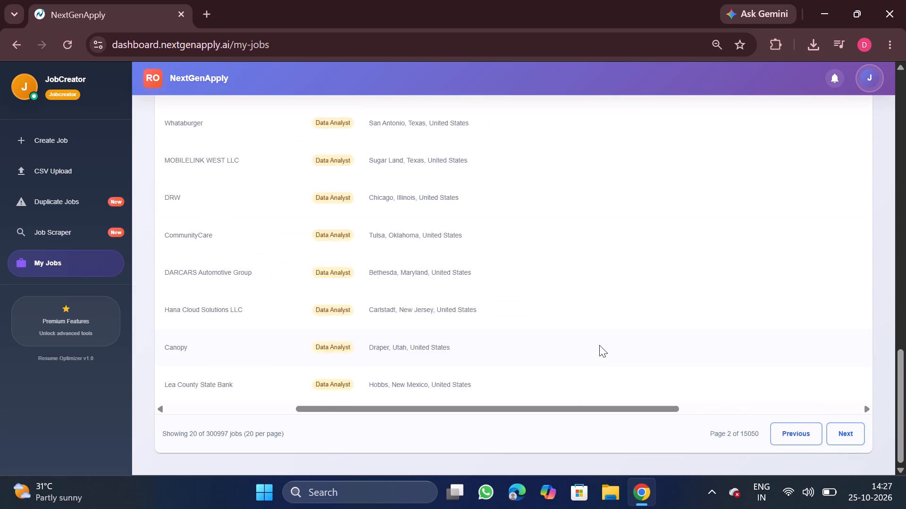
scroll(599, 345, right, 1)
scroll(599, 345, up, 5)
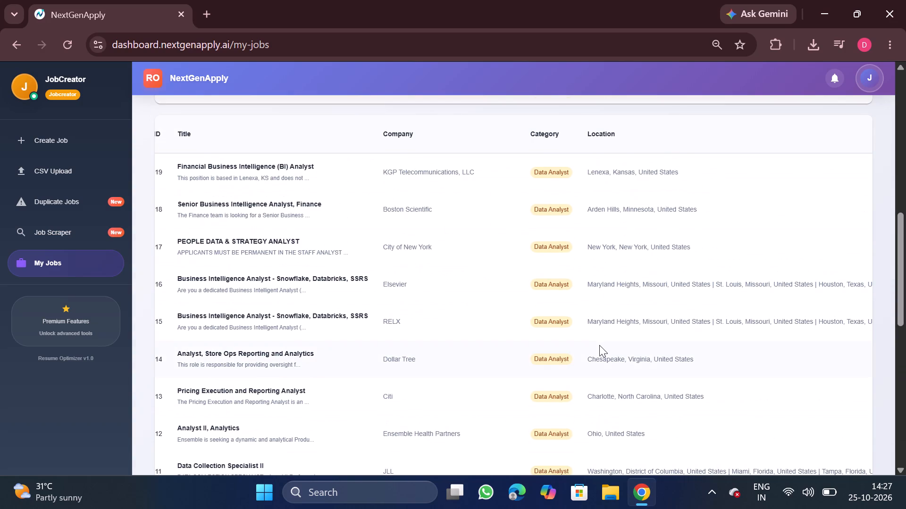
scroll(599, 345, down, 10)
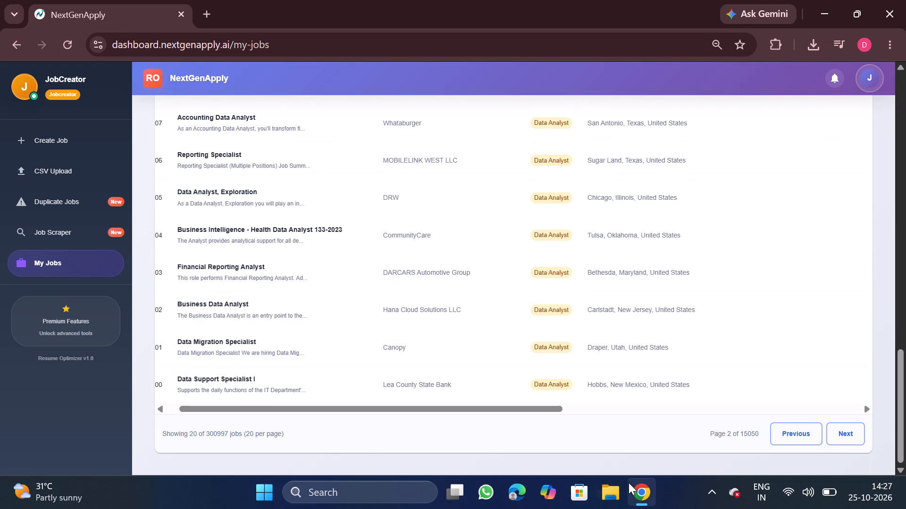
Download the processed CSV for Network Engineer (#4499) from the CSV upload history and open it in Excel.
click(52, 163)
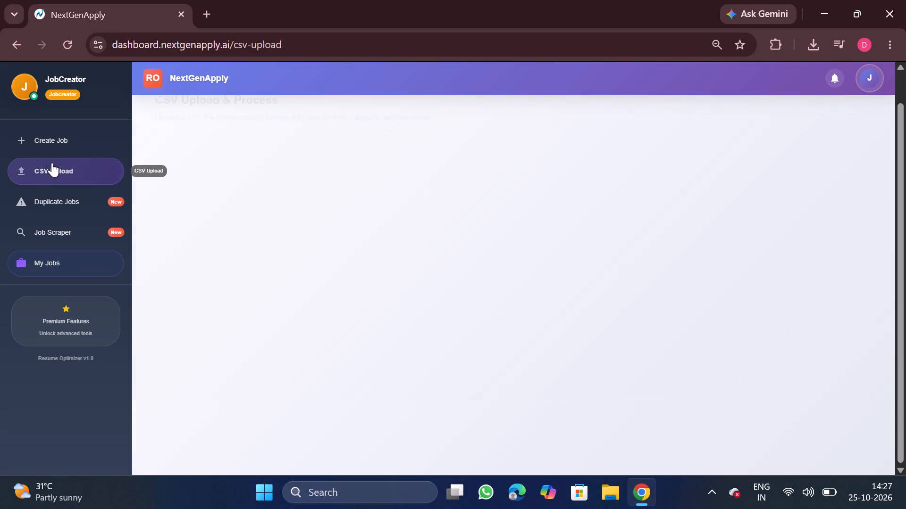
scroll(572, 263, up, 3)
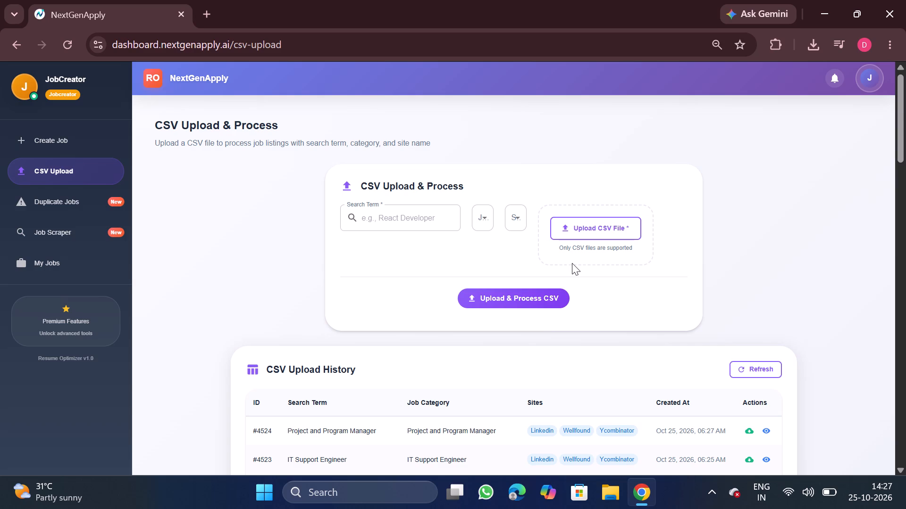
scroll(573, 306, down, 3)
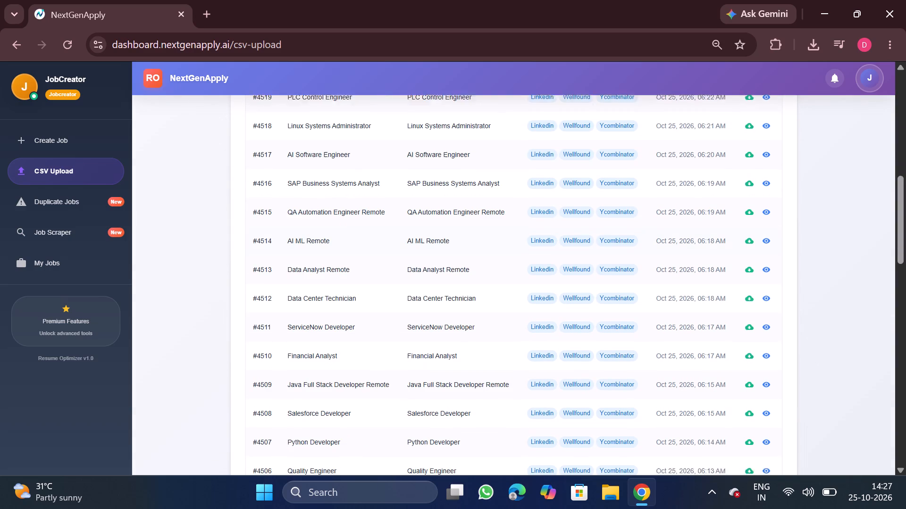
scroll(573, 306, down, 1)
scroll(562, 379, down, 2)
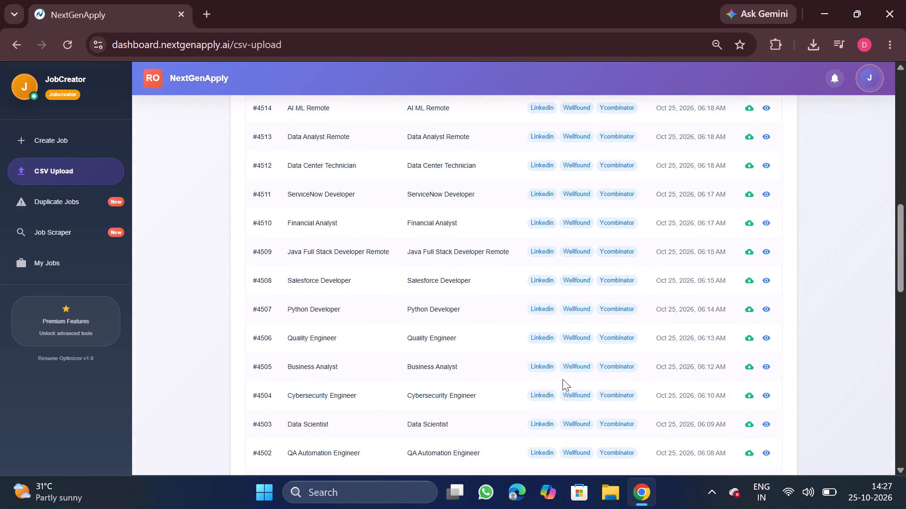
scroll(562, 379, down, 3)
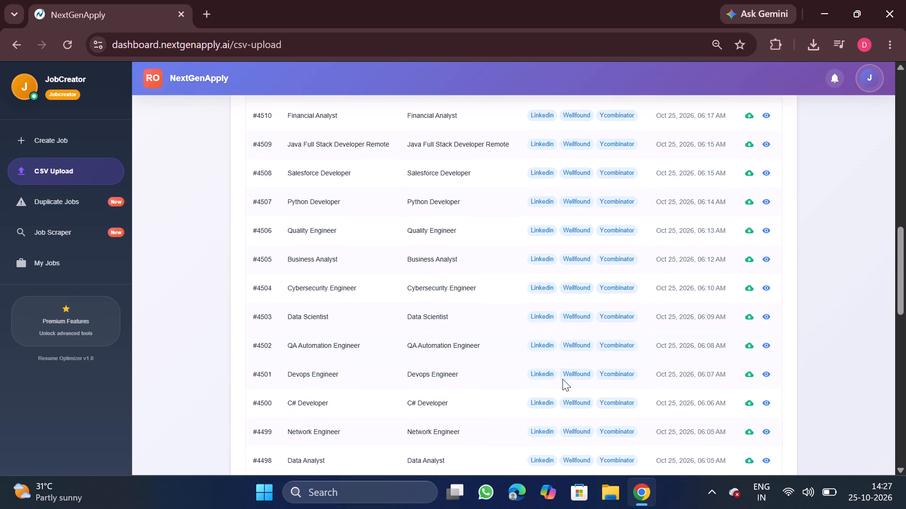
scroll(562, 379, down, 1)
click(752, 434)
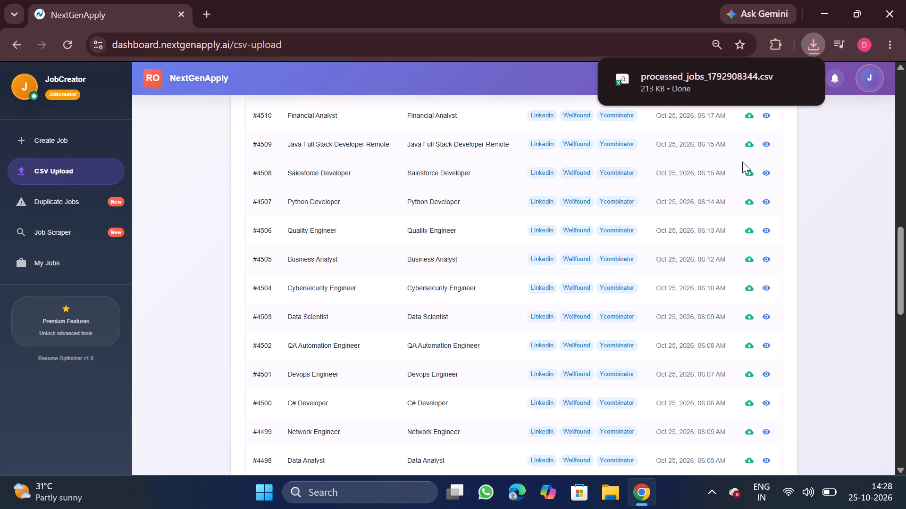
click(715, 82)
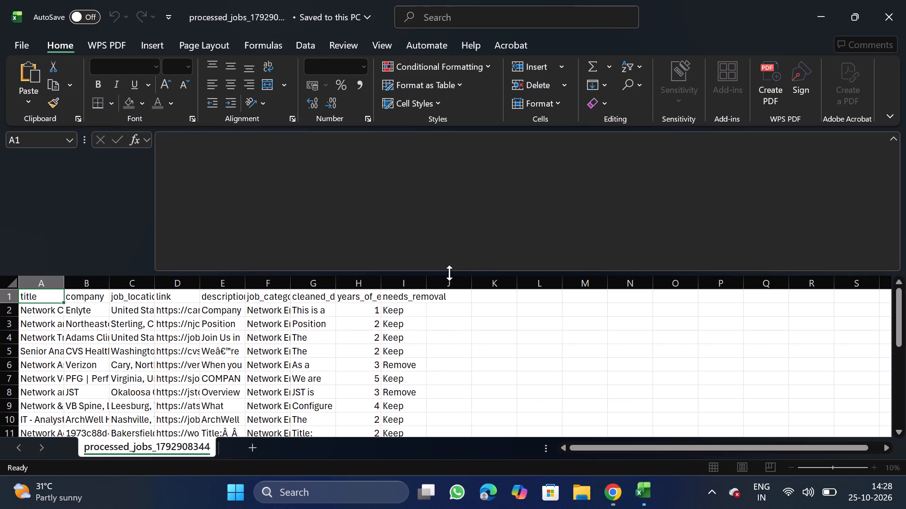
Run Remove Duplicates on the whole Network Engineer table, comparing only the company column.
click(264, 355)
key(ctrl+a)
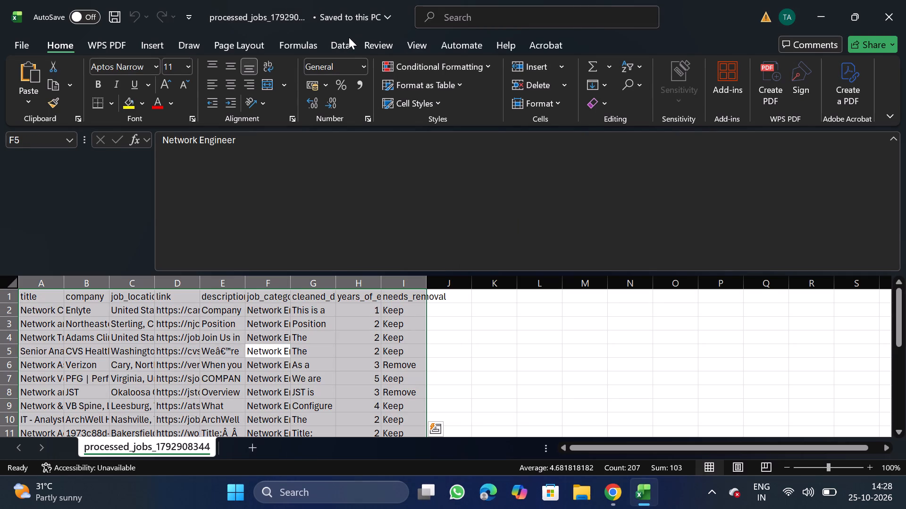
click(347, 38)
click(606, 86)
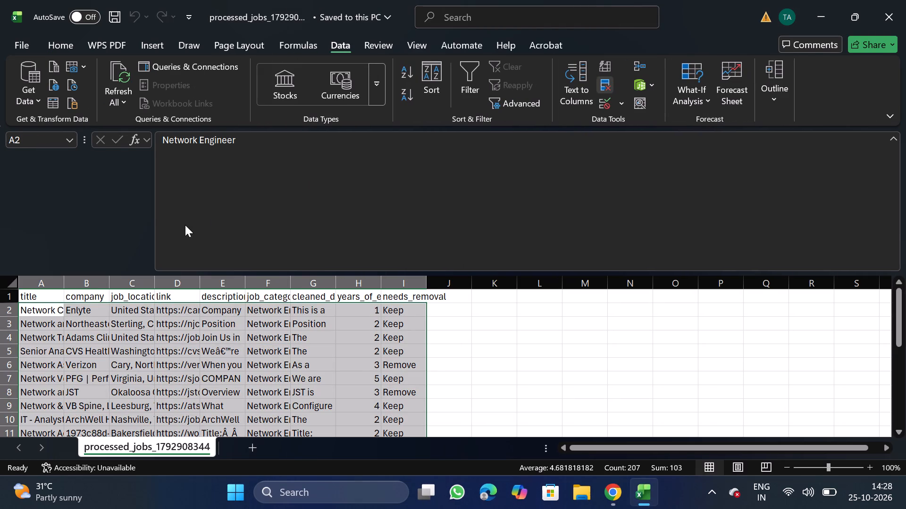
click(205, 217)
click(102, 274)
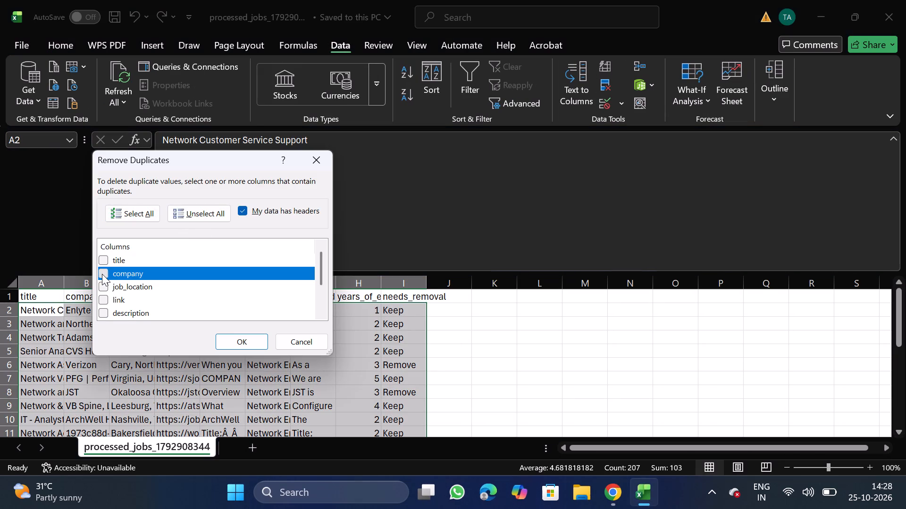
click(239, 337)
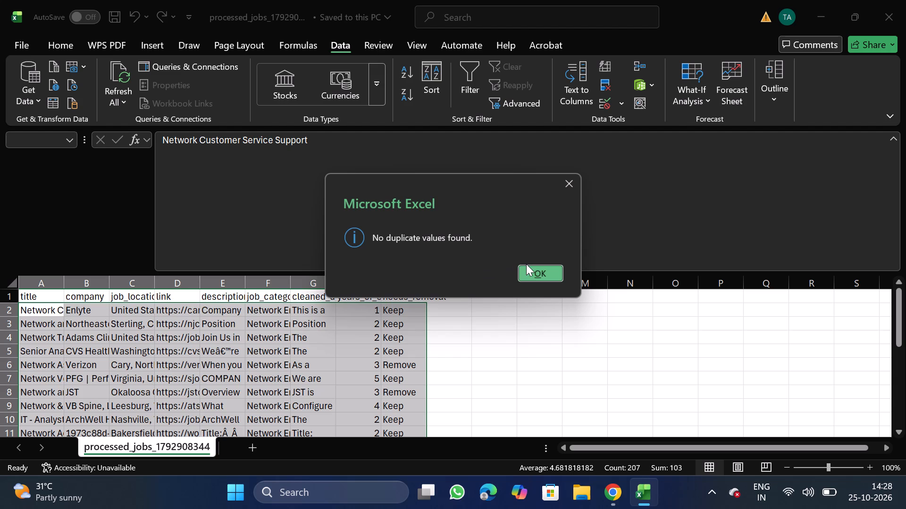
click(528, 264)
click(542, 275)
Filter needs_removal to Remove, delete all the matching rows, and turn the filter off.
click(403, 301)
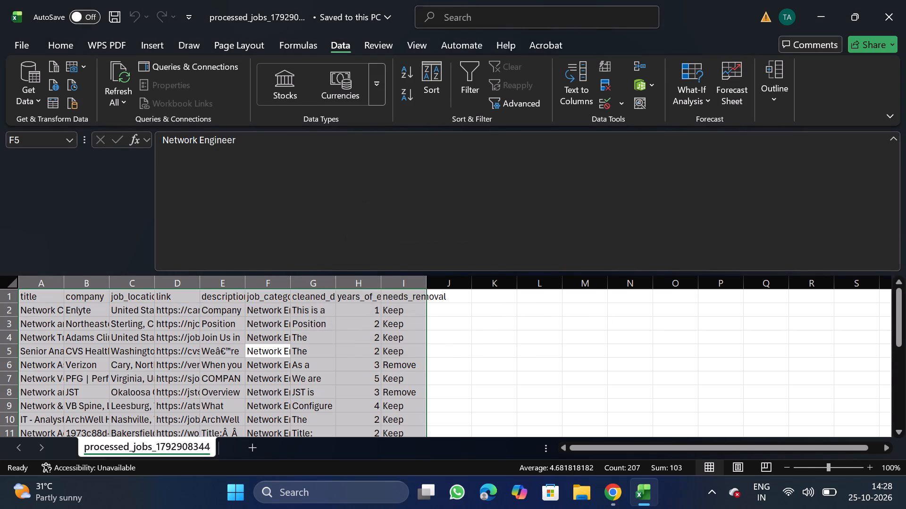
click(470, 88)
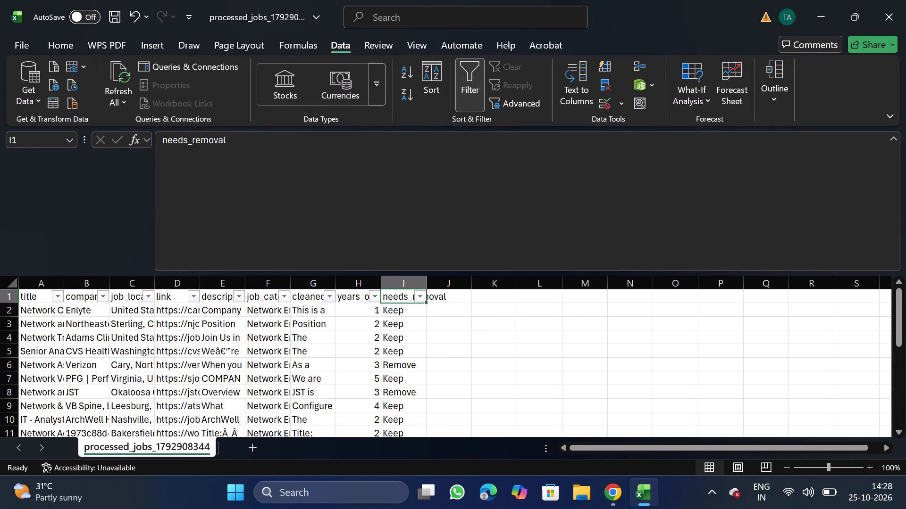
click(421, 299)
click(275, 339)
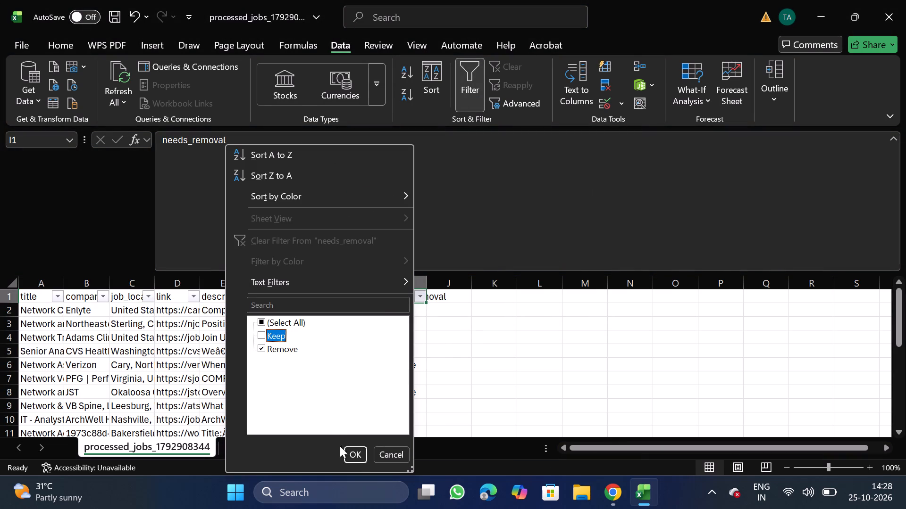
click(357, 456)
click(7, 310)
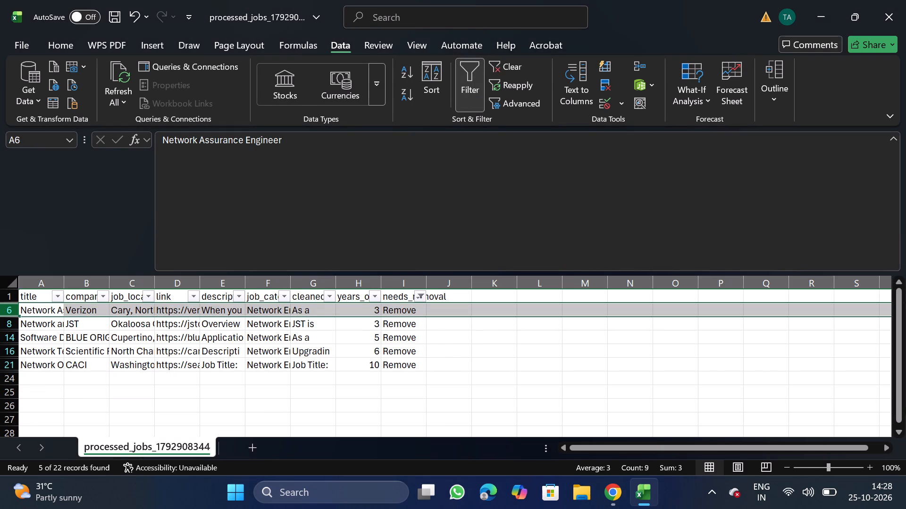
key(ctrl+shift+Down)
right_click(81, 357)
click(145, 242)
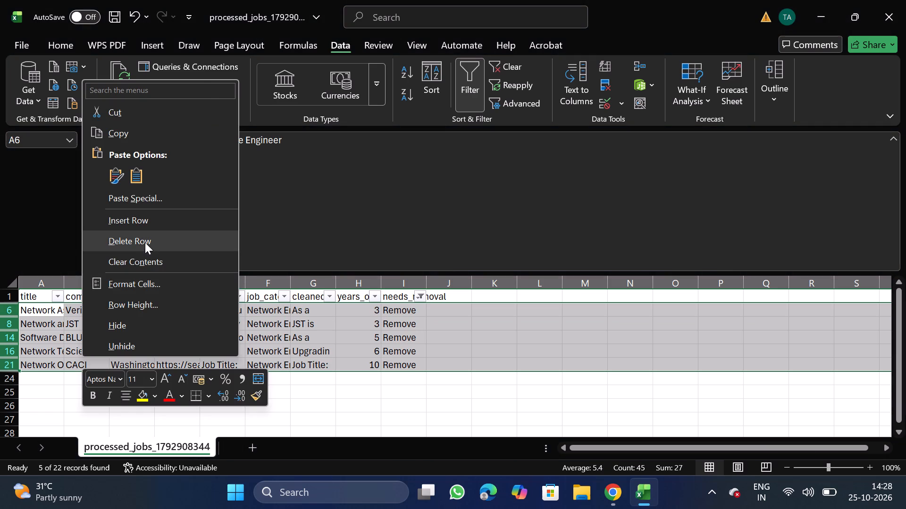
click(475, 90)
Delete the needs_removal column.
click(408, 286)
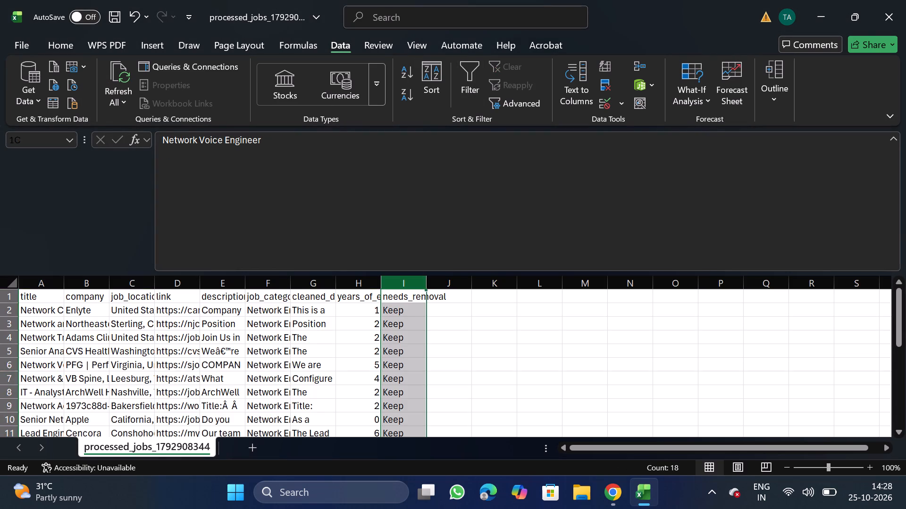
right_click(414, 360)
click(477, 243)
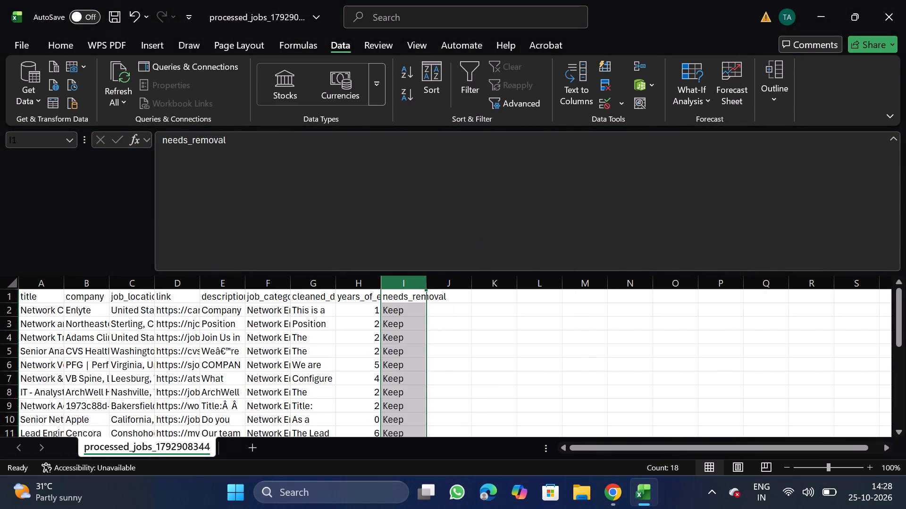
Filter years_of_experience to 10, delete the matching rows, and turn the filter off.
click(358, 291)
click(466, 78)
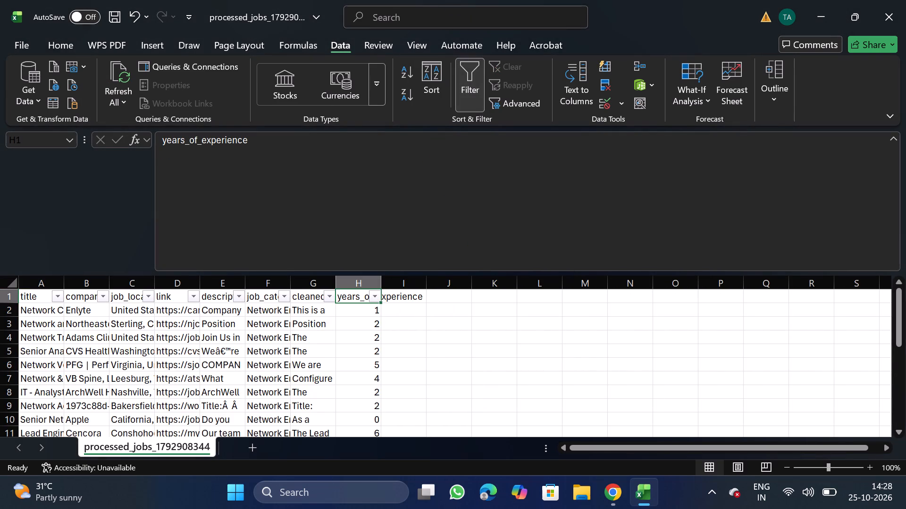
click(373, 300)
click(232, 322)
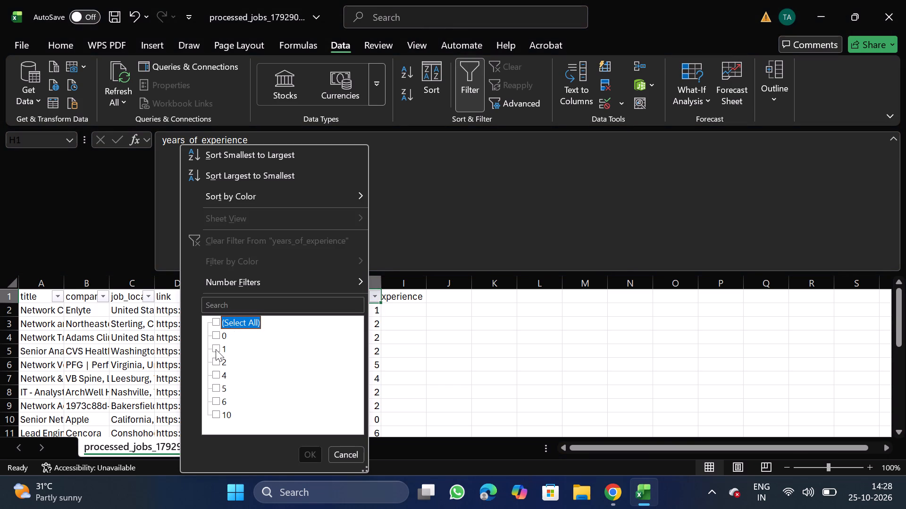
click(218, 415)
click(314, 455)
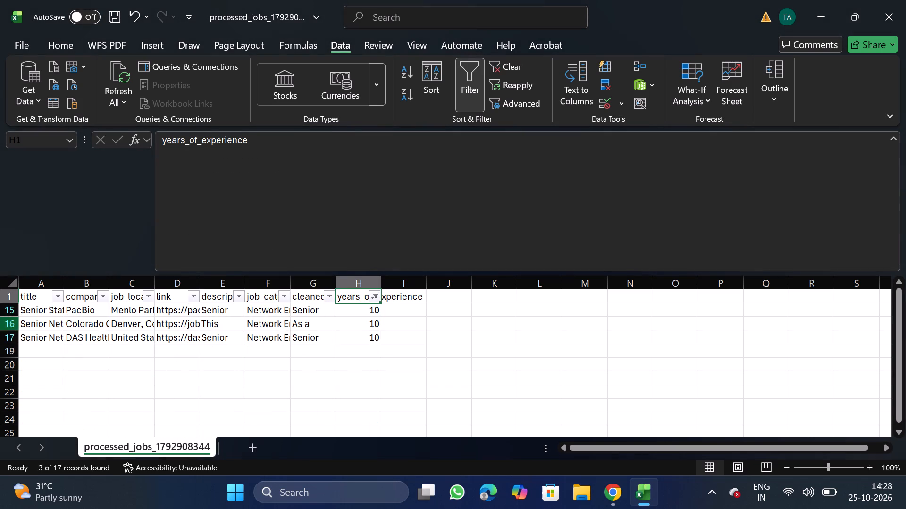
click(4, 311)
key(ctrl+shift+Down)
right_click(70, 338)
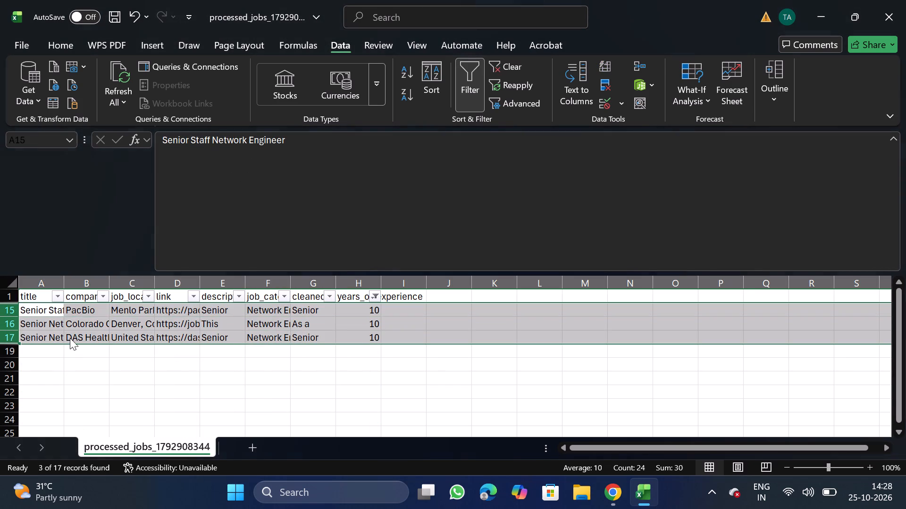
click(114, 228)
click(469, 93)
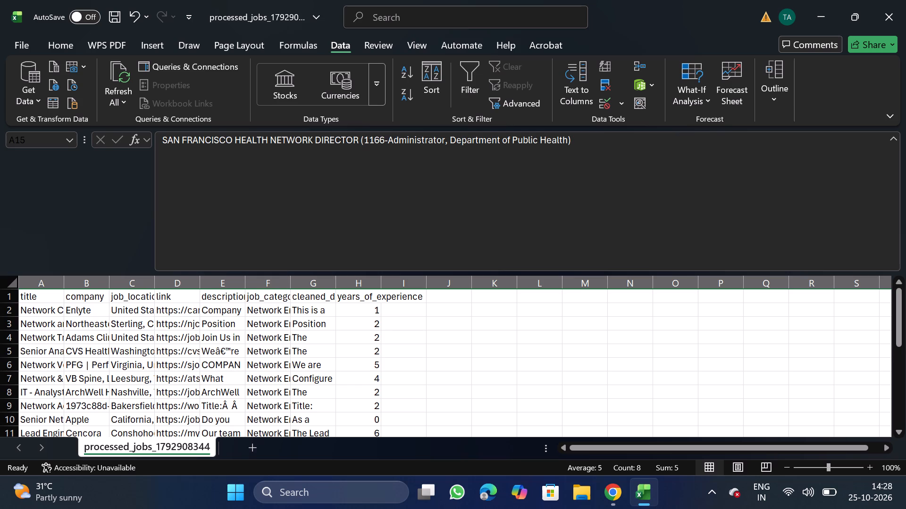
Move the job_category column in front of the title column as the first column.
scroll(184, 355, down, 2)
scroll(184, 355, up, 2)
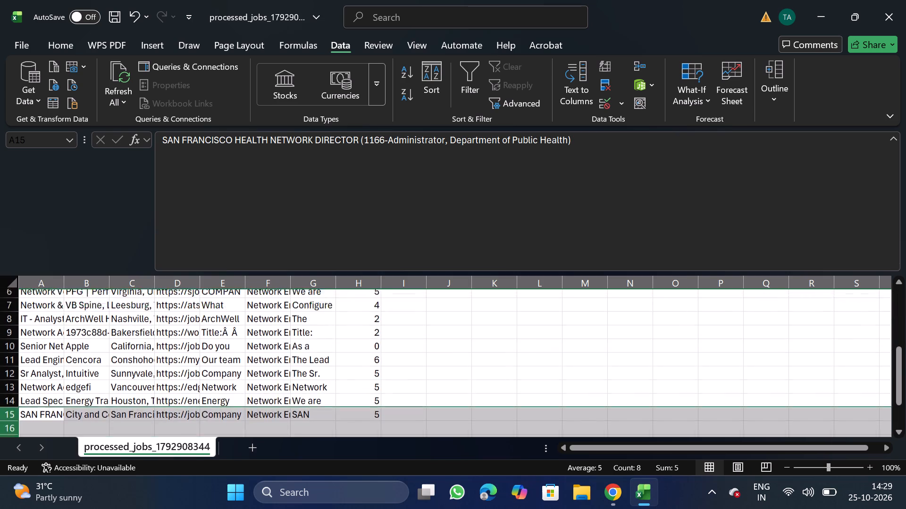
scroll(184, 355, up, 1)
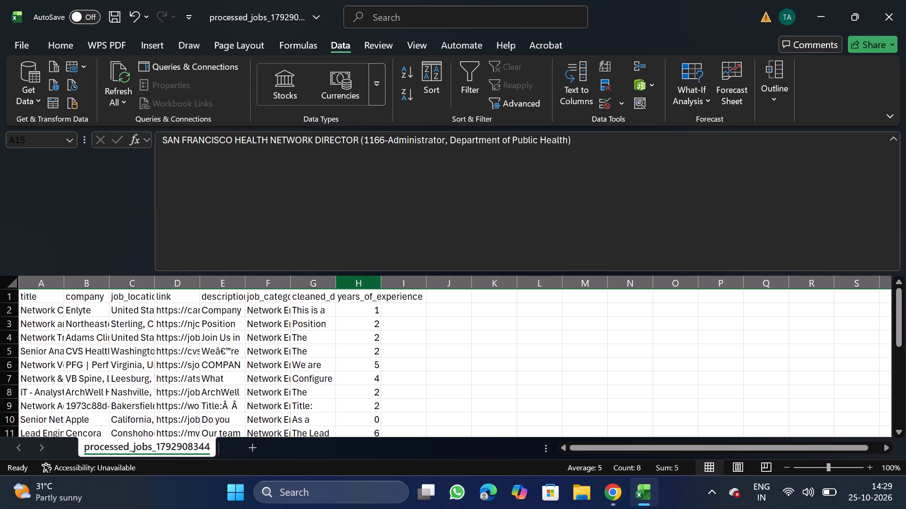
click(268, 281)
key(ctrl+x)
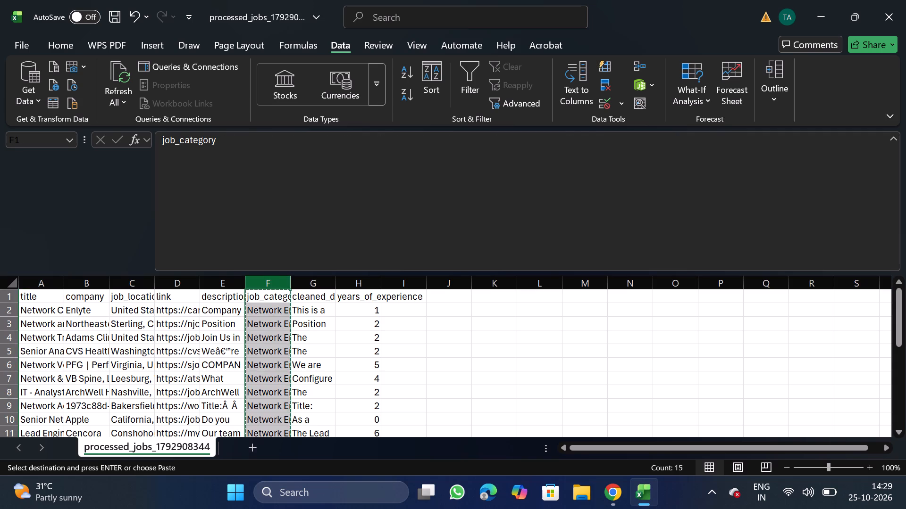
click(51, 280)
right_click(42, 331)
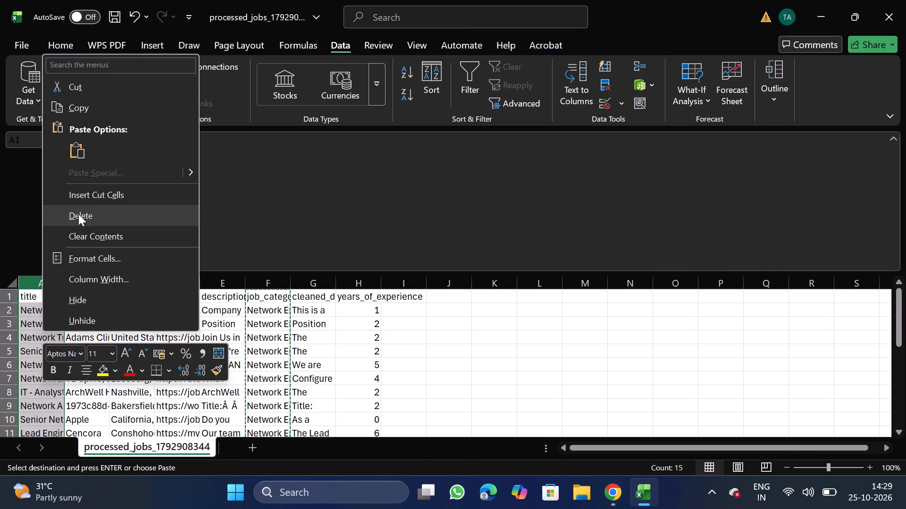
click(98, 198)
Turn off text wrapping for the description and cleaned_description columns.
click(268, 275)
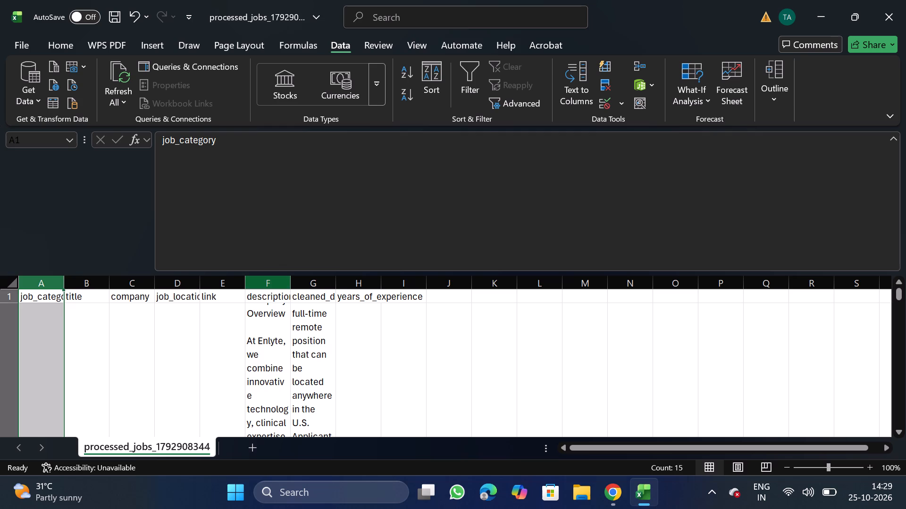
click(268, 279)
key(shift+Right)
click(59, 42)
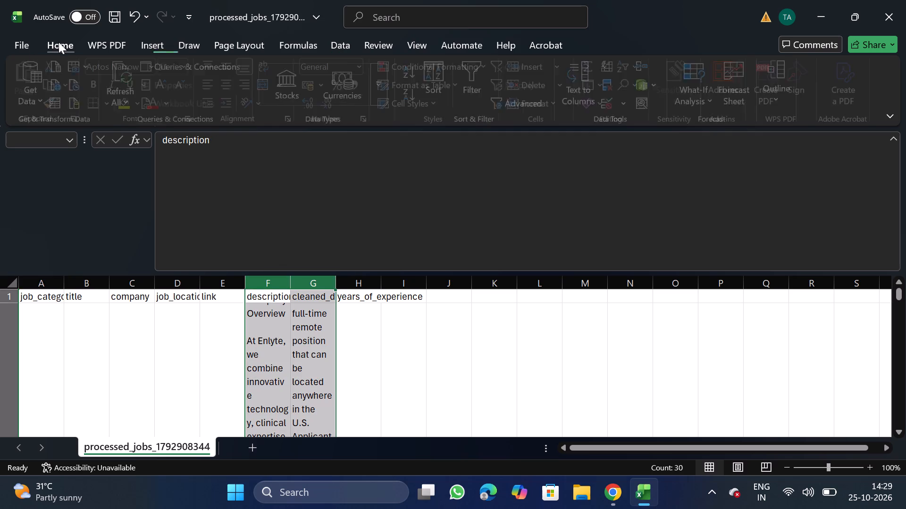
click(293, 118)
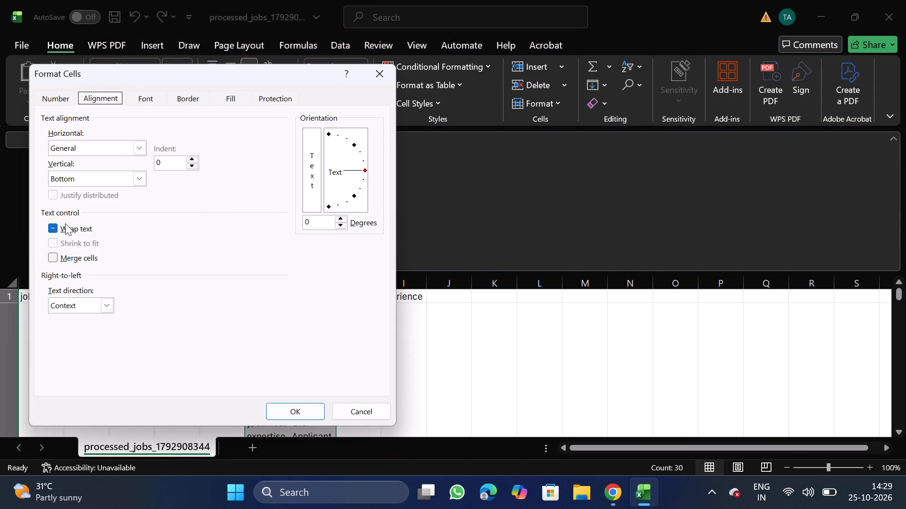
double_click(71, 229)
click(301, 412)
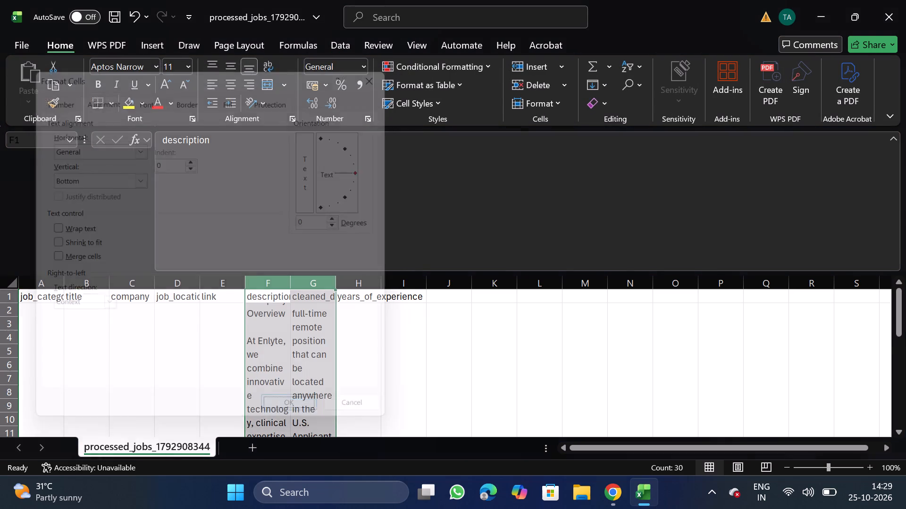
Move the link column to the end of the table, after years_of_experience.
click(206, 283)
key(ctrl+x)
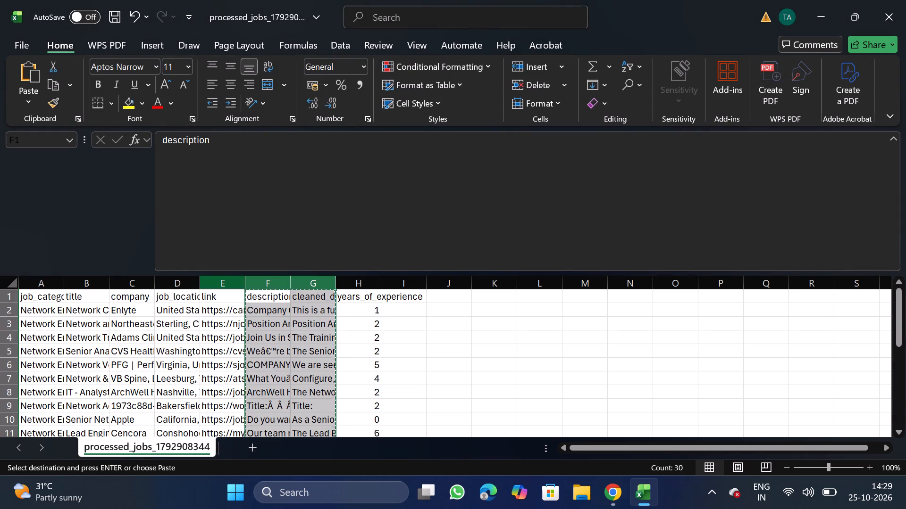
click(226, 278)
key(ctrl+x)
click(412, 283)
right_click(406, 345)
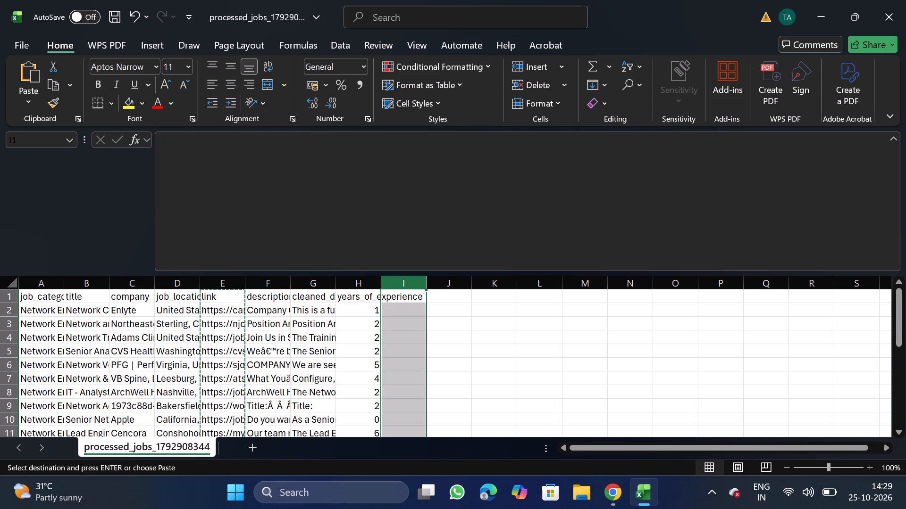
click(470, 207)
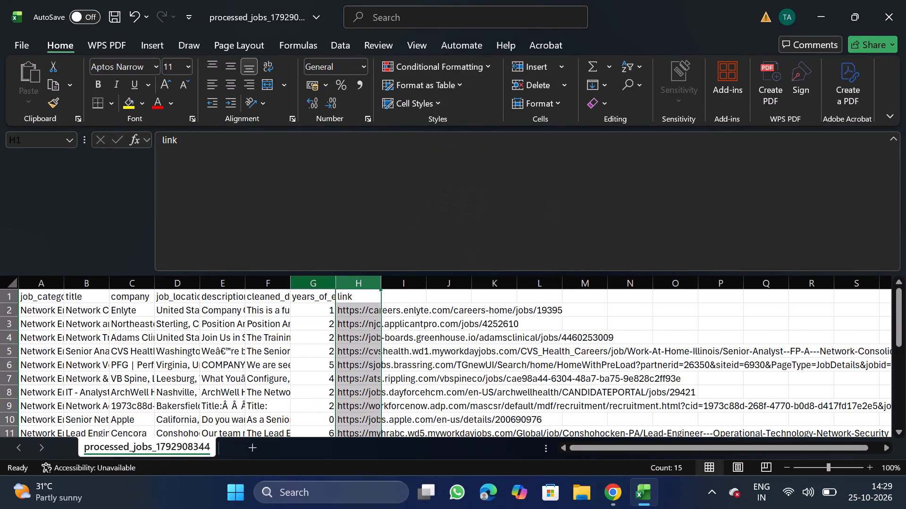
Move the years_of_experience column between job_location and description.
click(316, 288)
key(ctrl+x)
click(225, 285)
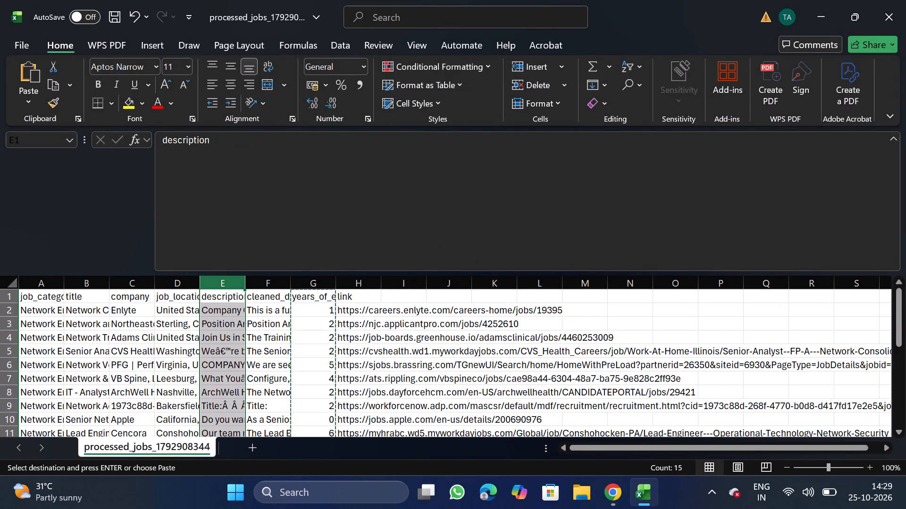
right_click(219, 333)
click(283, 193)
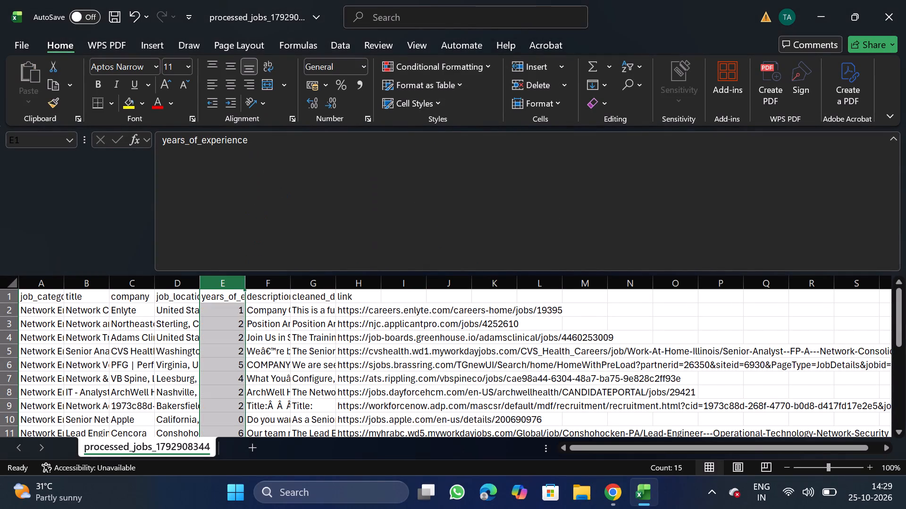
Replace the cleaned_description header in G1 with the text description copied from F1.
click(261, 289)
drag(159, 135, 215, 138)
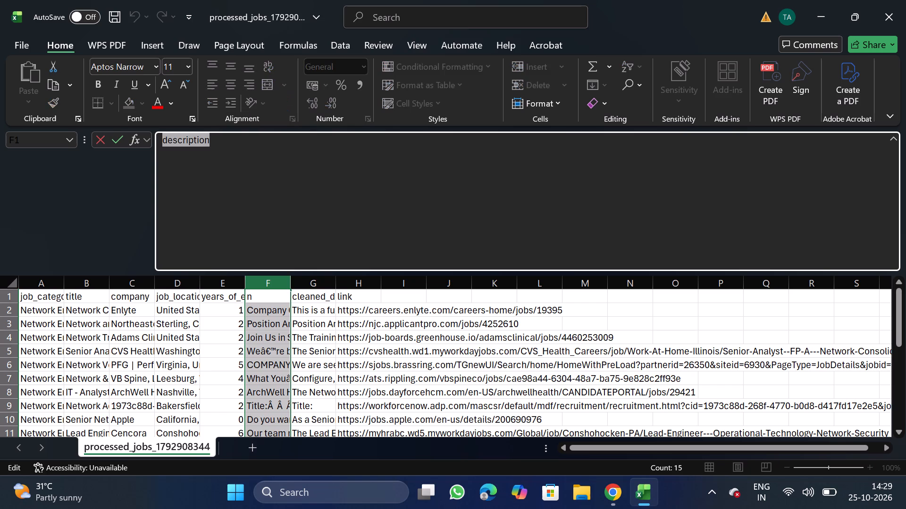
key(ctrl+c)
click(314, 296)
click(378, 249)
key(BackSpace)
key(BackSpace)
key(BackSpace)
key(BackSpace)
key(BackSpace)
key(BackSpace)
key(BackSpace)
key(BackSpace)
key(BackSpace)
key(BackSpace)
key(BackSpace)
key(BackSpace)
key(BackSpace)
key(BackSpace)
key(BackSpace)
key(BackSpace)
key(BackSpace)
key(BackSpace)
key(BackSpace)
key(BackSpace)
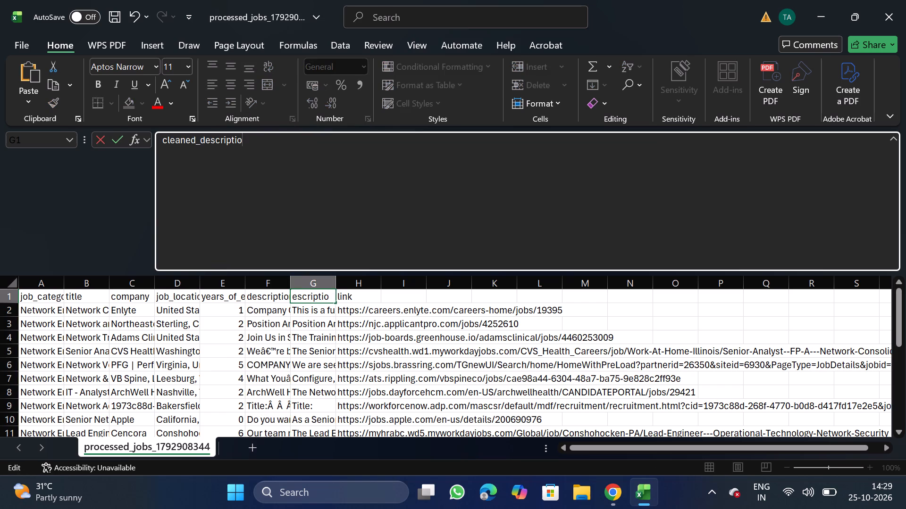
key(ctrl+v)
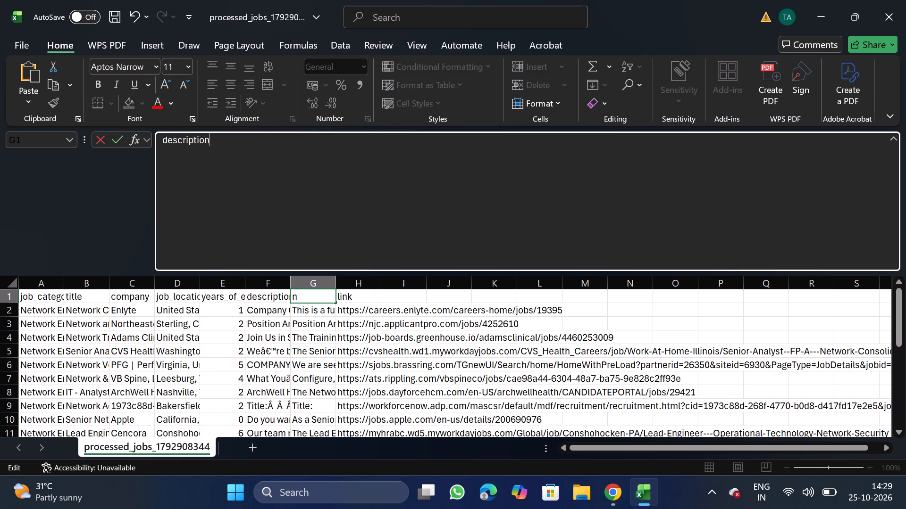
Clear the old description header text in F1.
click(251, 298)
click(346, 237)
key(BackSpace)
key(BackSpace)
key(BackSpace)
key(BackSpace)
key(BackSpace)
key(BackSpace)
key(BackSpace)
key(BackSpace)
key(BackSpace)
key(BackSpace)
key(BackSpace)
key(BackSpace)
key(BackSpace)
key(BackSpace)
key(BackSpace)
key(BackSpace)
key(BackSpace)
key(BackSpace)
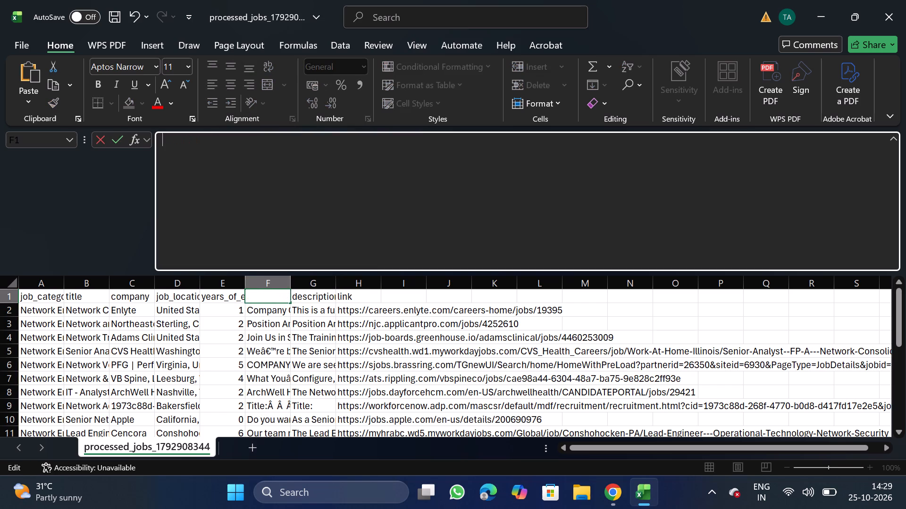
Set the F1 header to original_description, copied from the required CSV columns on the NextGenApply bulk upload page.
click(605, 502)
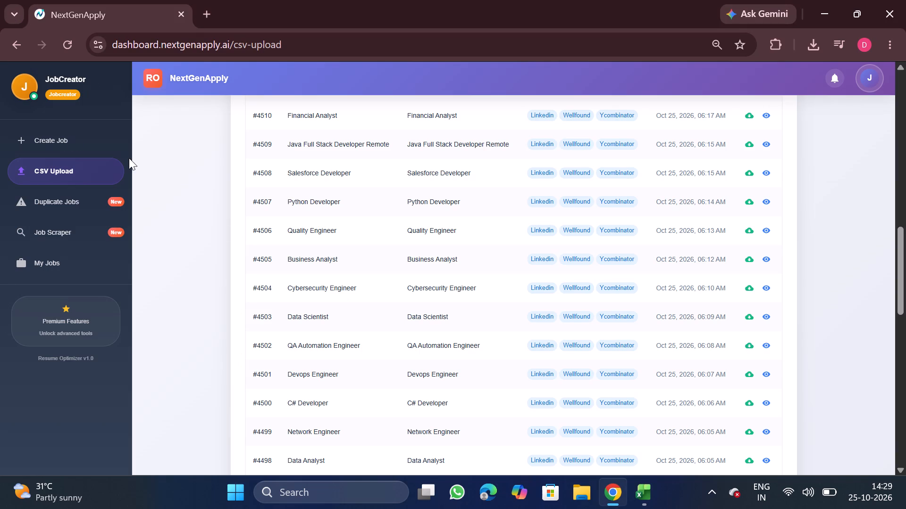
click(66, 134)
click(453, 123)
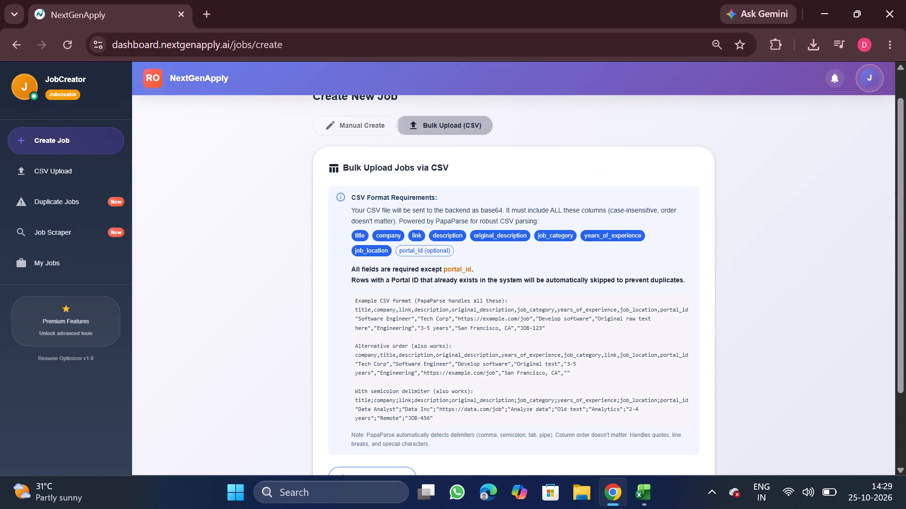
double_click(498, 235)
key(ctrl+c)
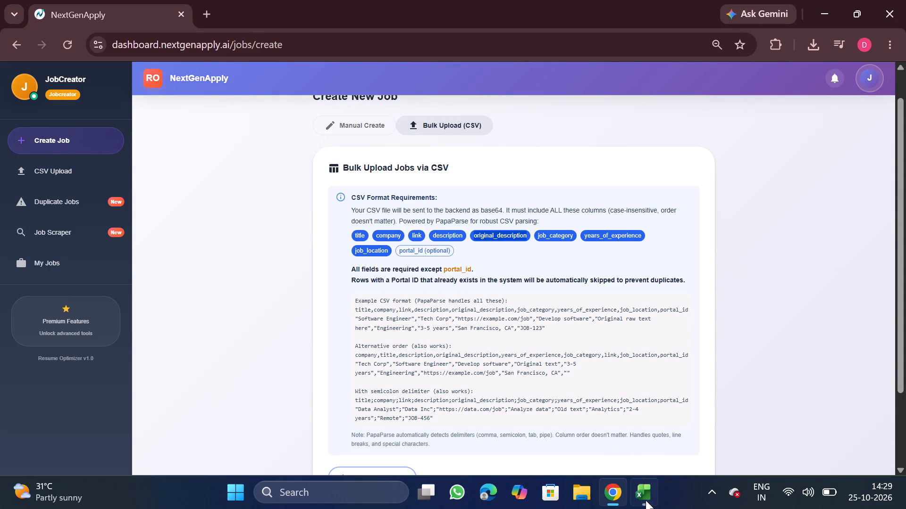
click(646, 500)
key(ctrl+v)
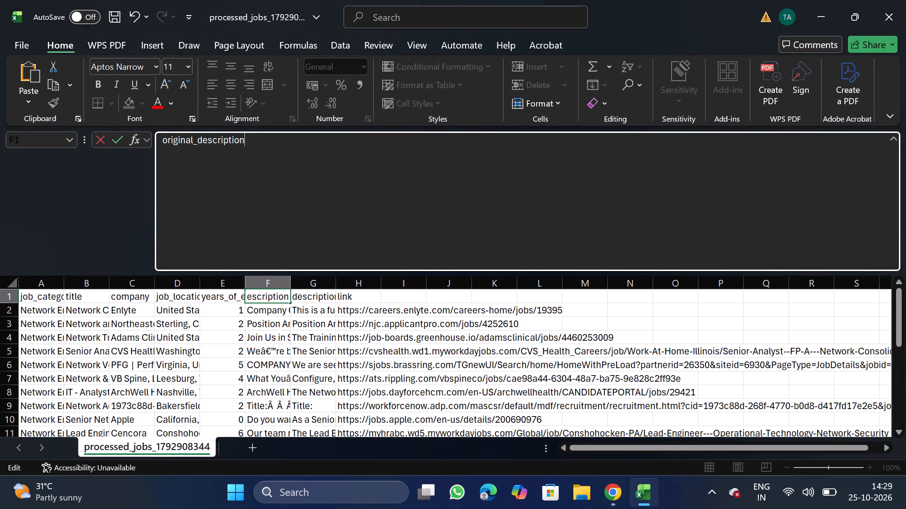
click(92, 289)
Filter the title column to Network Customer Service Support, SAN FRANCISCO HEALTH NETWORK DIRECTOR and blanks.
click(95, 278)
click(346, 47)
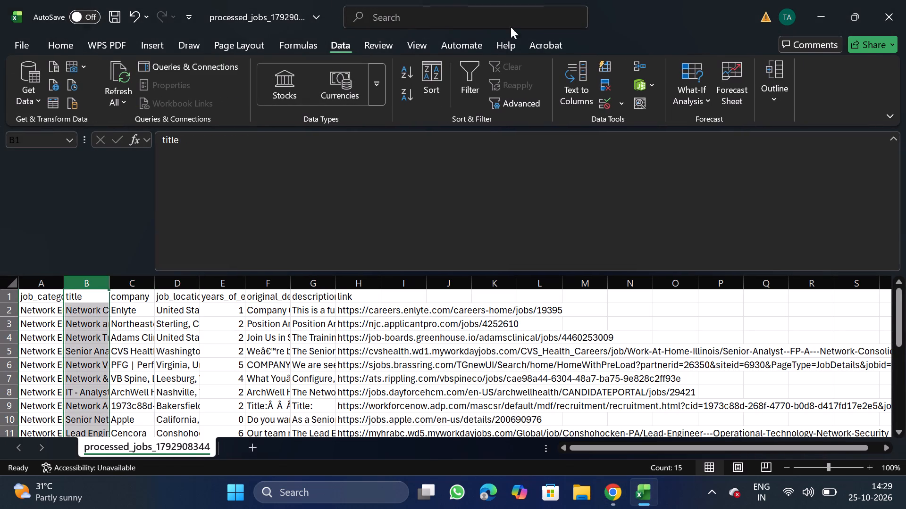
click(465, 97)
click(102, 295)
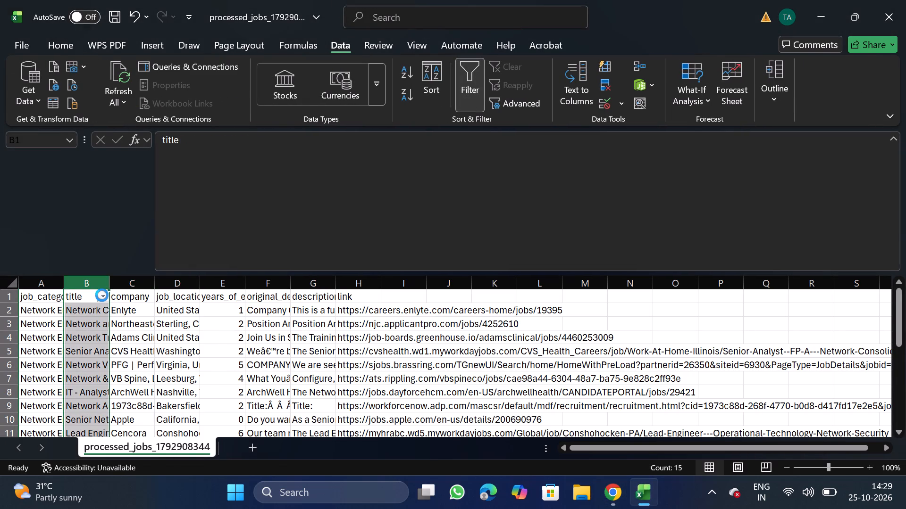
triple_click(295, 473)
drag(295, 473, 700, 508)
click(161, 320)
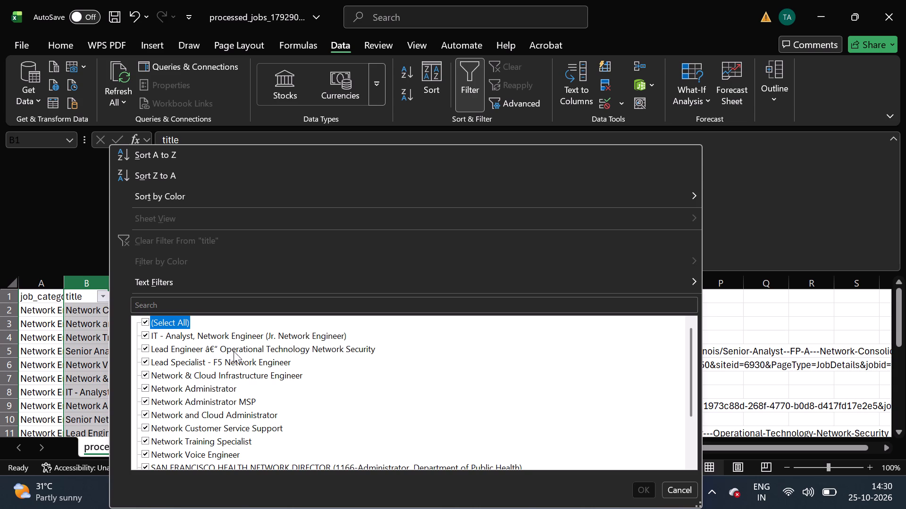
click(233, 427)
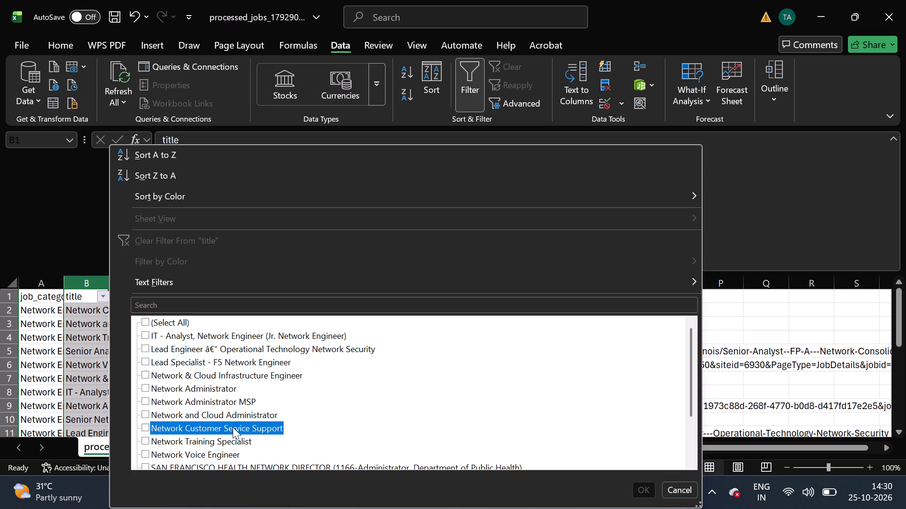
scroll(233, 427, down, 1)
click(243, 428)
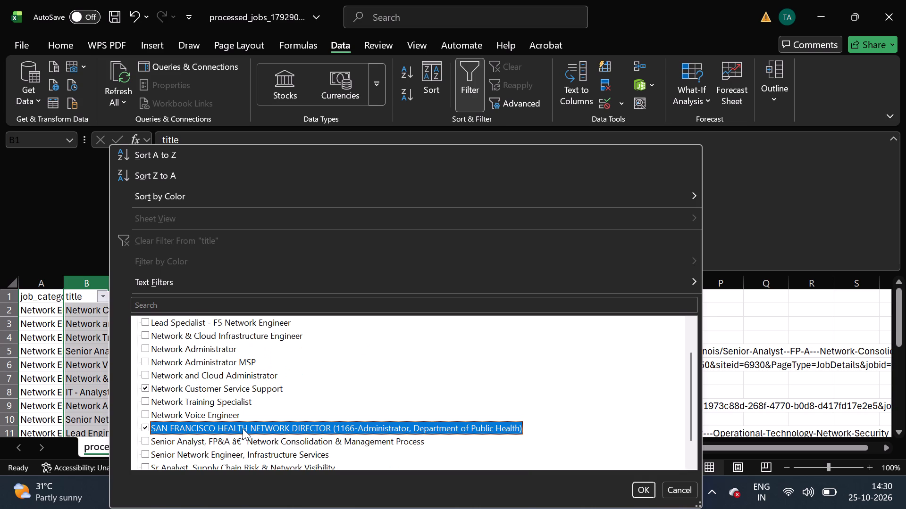
scroll(211, 462, down, 2)
click(169, 459)
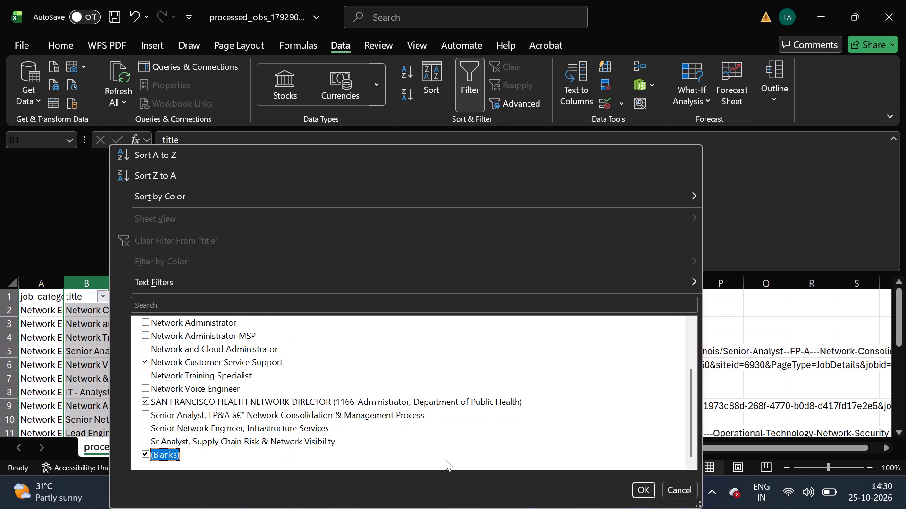
click(644, 487)
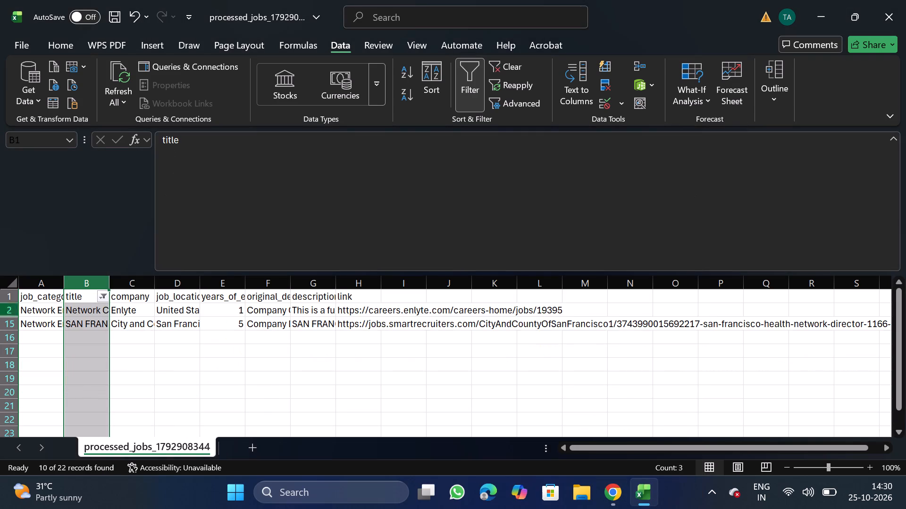
Delete the filtered job rows below the header and remove the title filter.
click(0, 309)
key(ctrl+shift+Down)
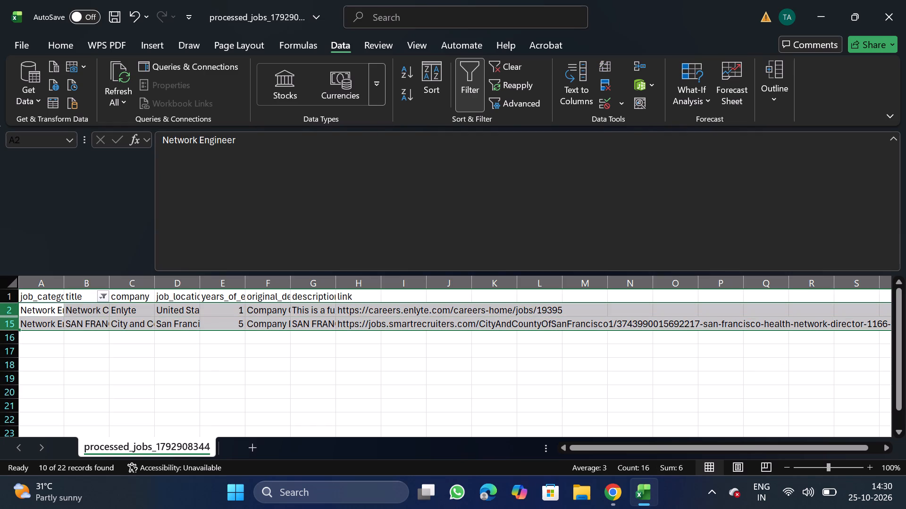
right_click(56, 320)
click(103, 209)
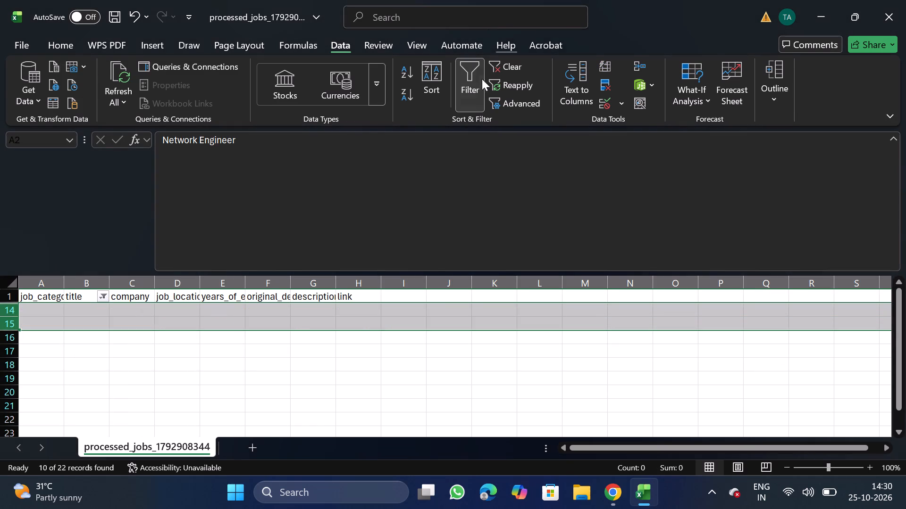
click(479, 82)
Filter the title column by "lead" to review the matching jobs, and remove the filter.
click(80, 274)
click(93, 280)
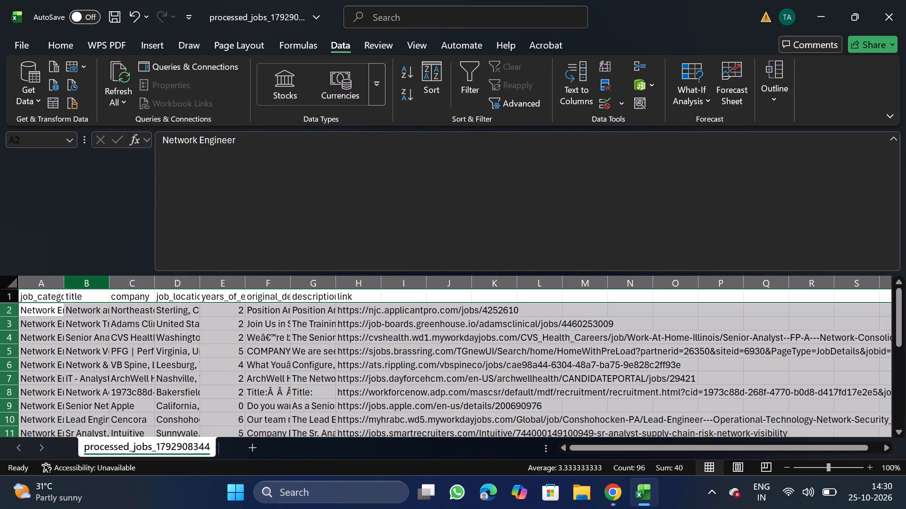
click(468, 87)
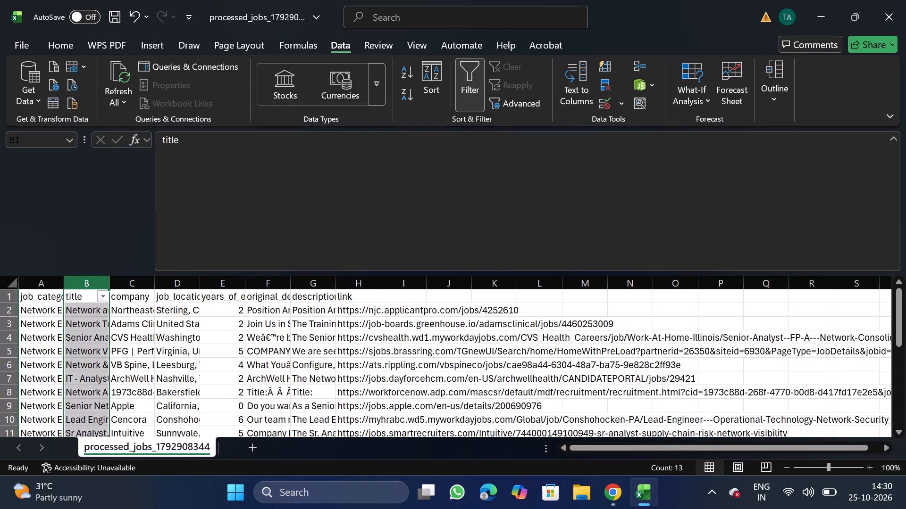
click(105, 295)
click(176, 301)
text(LE)
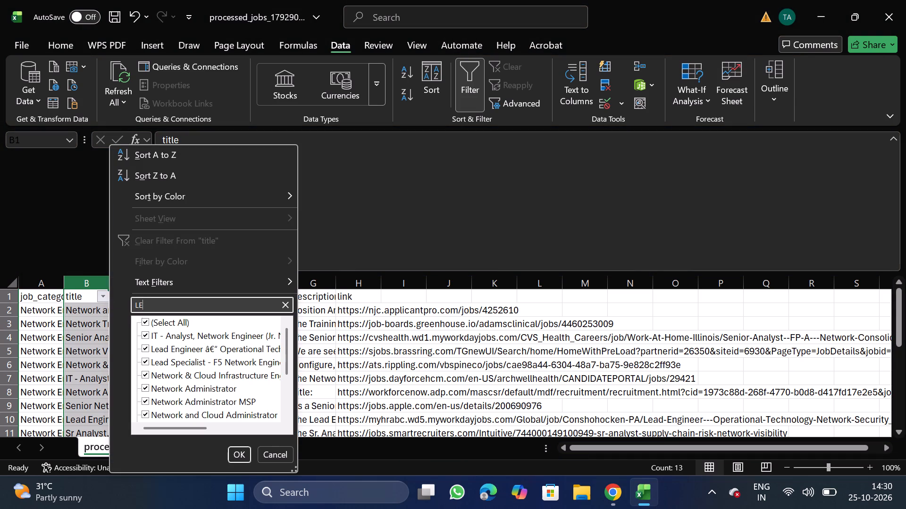
key(BackSpace)
key(BackSpace)
key(BackSpace)
text(lead)
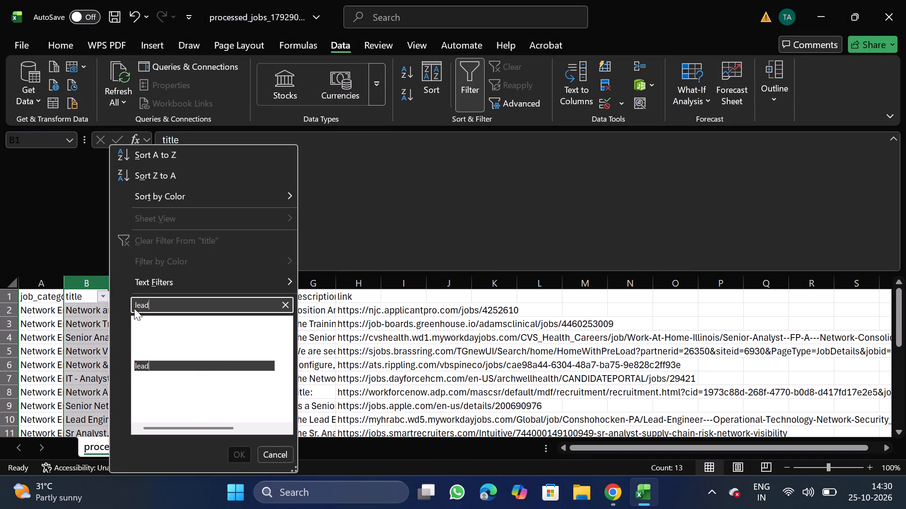
click(235, 453)
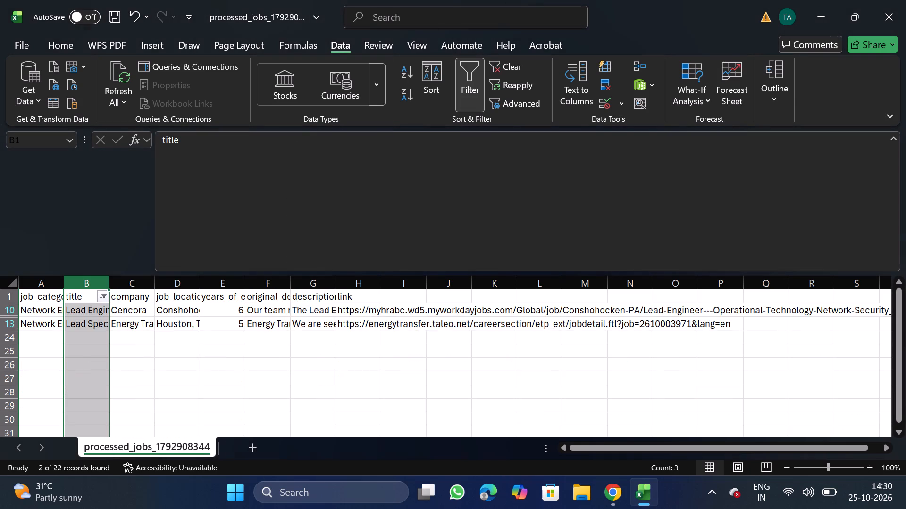
click(468, 86)
Add a filter to the company column and search its values for "walmart".
click(129, 285)
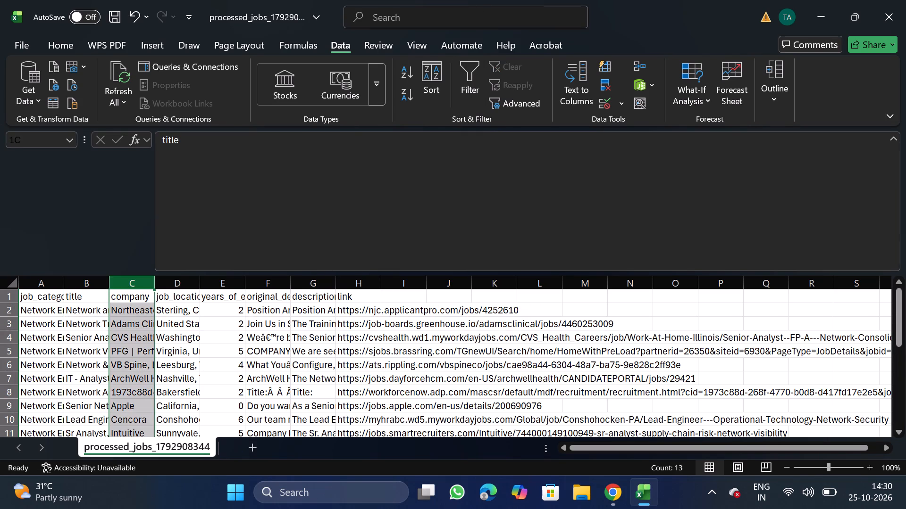
click(469, 72)
click(151, 299)
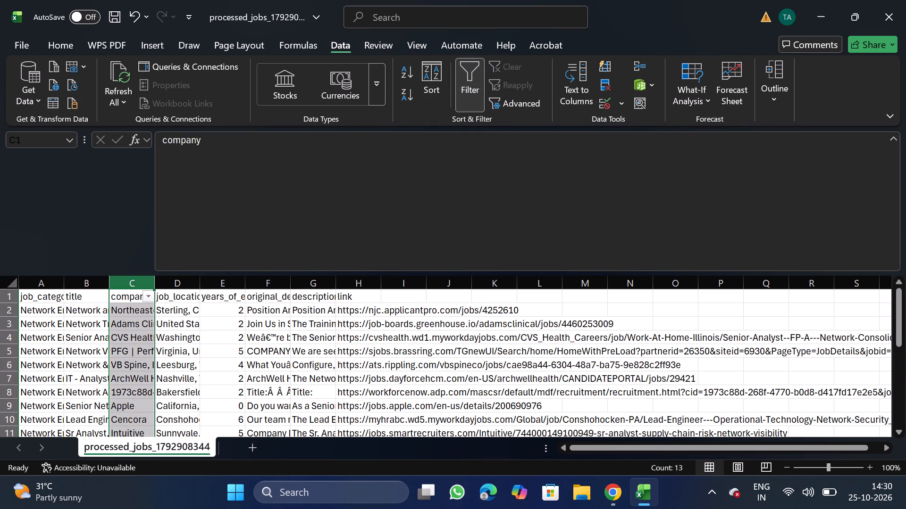
click(214, 304)
text(walmart)
key(BackSpace)
key(BackSpace)
key(BackSpace)
key(BackSpace)
key(BackSpace)
key(BackSpace)
key(BackSpace)
key(BackSpace)
key(BackSpace)
key(BackSpace)
key(BackSpace)
key(BackSpace)
key(BackSpace)
key(BackSpace)
key(BackSpace)
key(BackSpace)
key(BackSpace)
key(BackSpace)
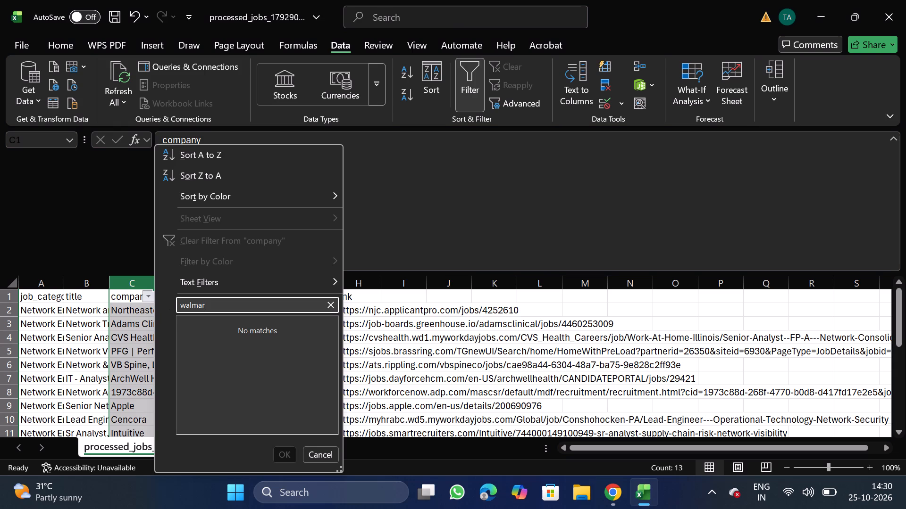
Search the company filter values for "dried".
text(dried)
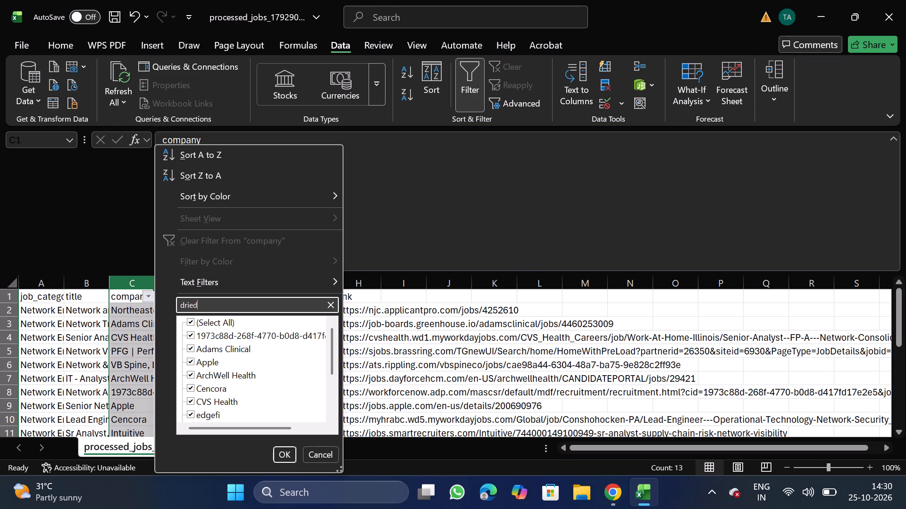
key(BackSpace)
key(BackSpace)
key(BackSpace)
key(BackSpace)
key(BackSpace)
key(BackSpace)
key(BackSpace)
key(BackSpace)
key(BackSpace)
key(BackSpace)
key(BackSpace)
Search the company filter values for "capi".
text(capi)
key(BackSpace)
key(BackSpace)
key(BackSpace)
key(BackSpace)
key(BackSpace)
key(BackSpace)
key(BackSpace)
key(BackSpace)
key(BackSpace)
key(BackSpace)
key(BackSpace)
key(BackSpace)
key(BackSpace)
key(BackSpace)
Search the company filter values for "under".
text(under)
key(BackSpace)
key(BackSpace)
key(BackSpace)
key(BackSpace)
key(BackSpace)
key(BackSpace)
key(BackSpace)
key(BackSpace)
key(BackSpace)
key(BackSpace)
key(BackSpace)
Search the company filter values for "hunt".
text(hunt)
key(BackSpace)
key(BackSpace)
key(BackSpace)
key(BackSpace)
key(BackSpace)
key(BackSpace)
key(BackSpace)
key(BackSpace)
key(BackSpace)
key(BackSpace)
key(BackSpace)
key(BackSpace)
key(BackSpace)
key(BackSpace)
key(BackSpace)
Search the company filter values for "skim".
text(skim)
key(BackSpace)
key(BackSpace)
key(BackSpace)
key(BackSpace)
key(BackSpace)
key(BackSpace)
key(BackSpace)
key(BackSpace)
key(BackSpace)
key(BackSpace)
key(BackSpace)
key(BackSpace)
key(BackSpace)
key(BackSpace)
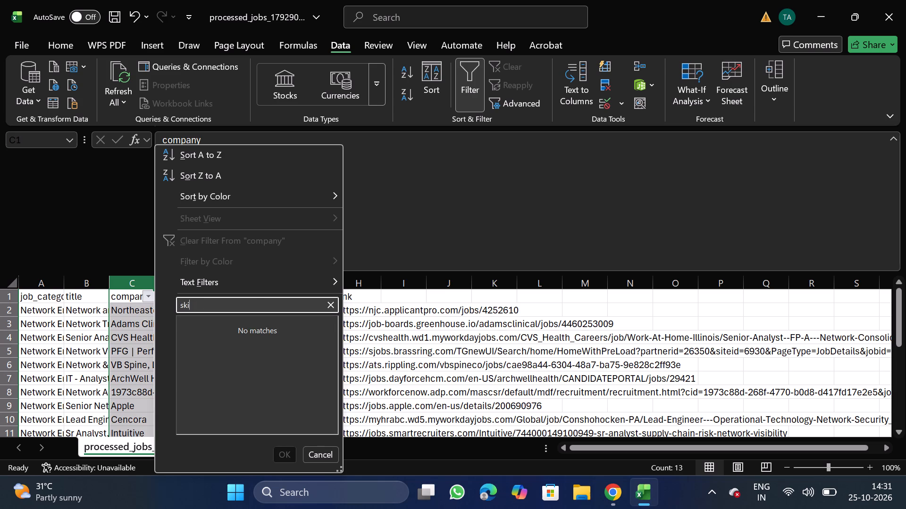
Search the company filter values for "apex".
text(apex)
key(BackSpace)
key(BackSpace)
key(BackSpace)
key(BackSpace)
key(BackSpace)
key(BackSpace)
key(BackSpace)
key(BackSpace)
key(BackSpace)
key(BackSpace)
key(BackSpace)
Search the company filter values for "in landem", and remove the company filter.
text(in landem)
click(316, 457)
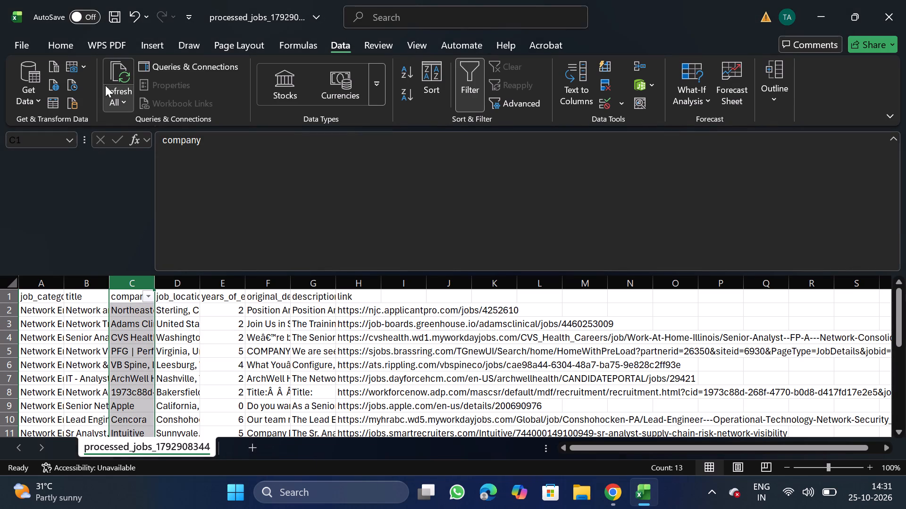
click(468, 81)
Save the cleaned Network Engineer sheet as NE_10_25 in the Daily Scraping jobs folder under Documents.
double_click(22, 42)
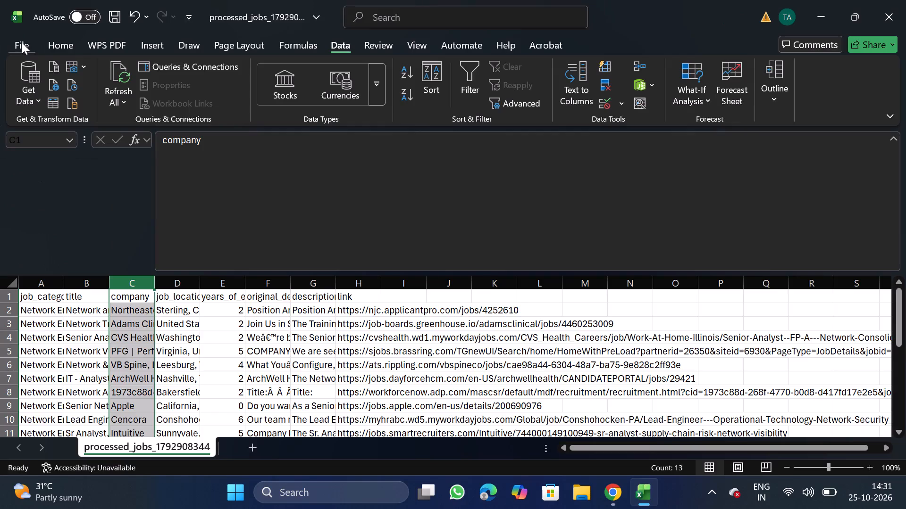
click(22, 42)
triple_click(58, 240)
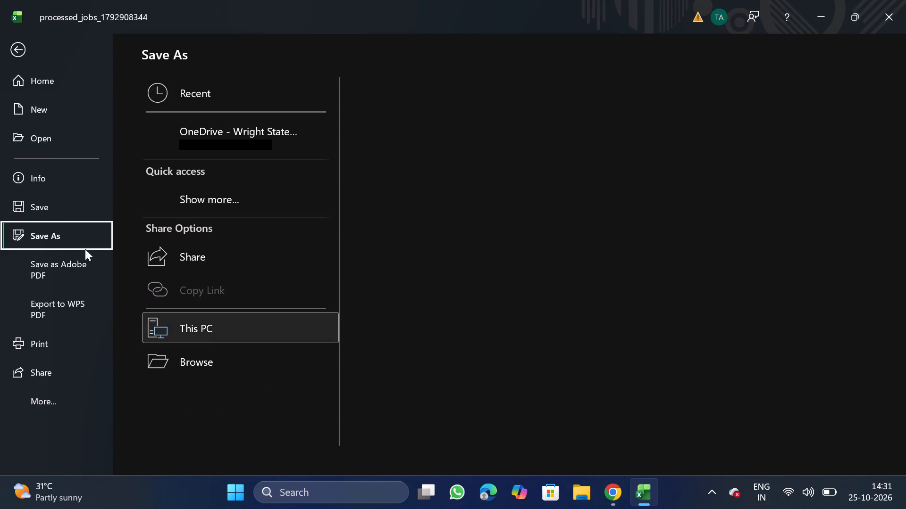
triple_click(218, 398)
triple_click(218, 398)
triple_click(218, 398)
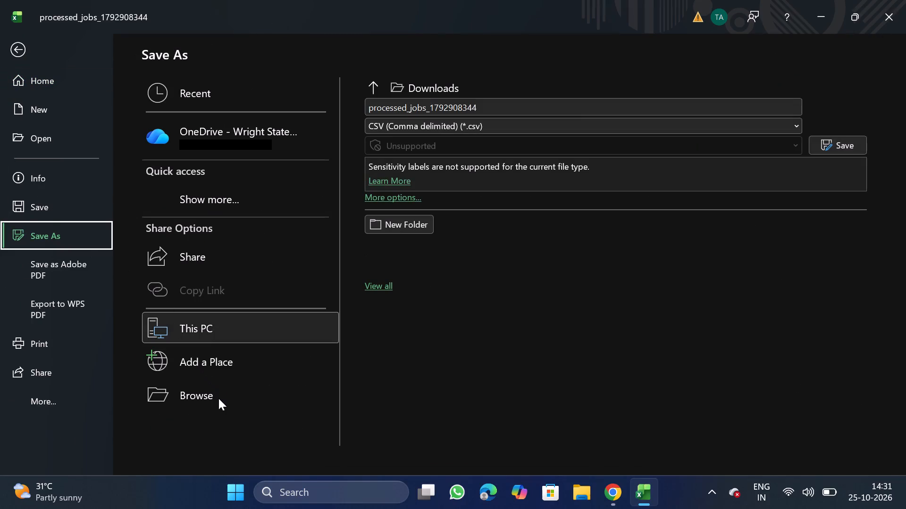
click(218, 398)
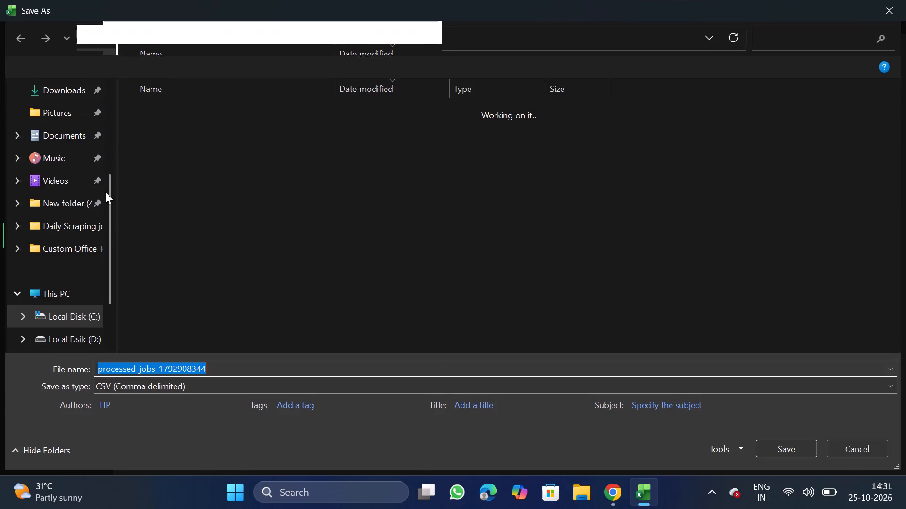
double_click(64, 136)
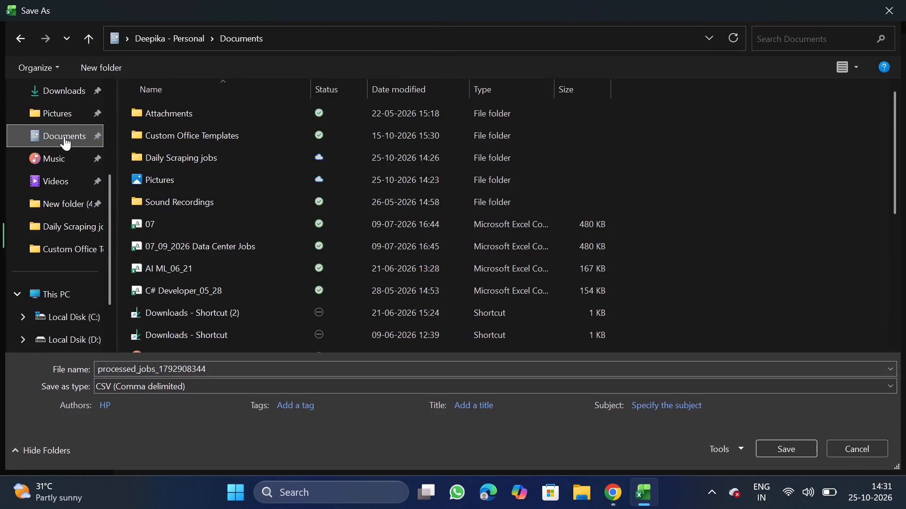
double_click(178, 152)
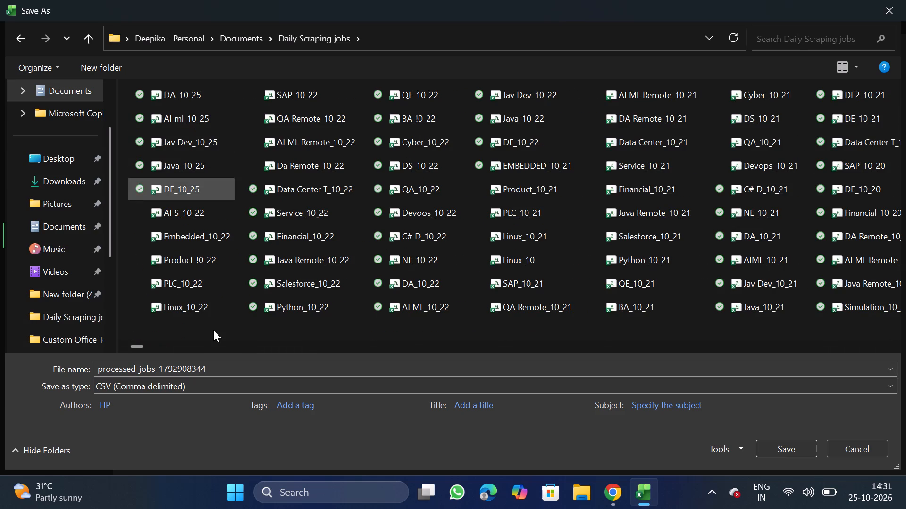
click(240, 361)
key(BackSpace)
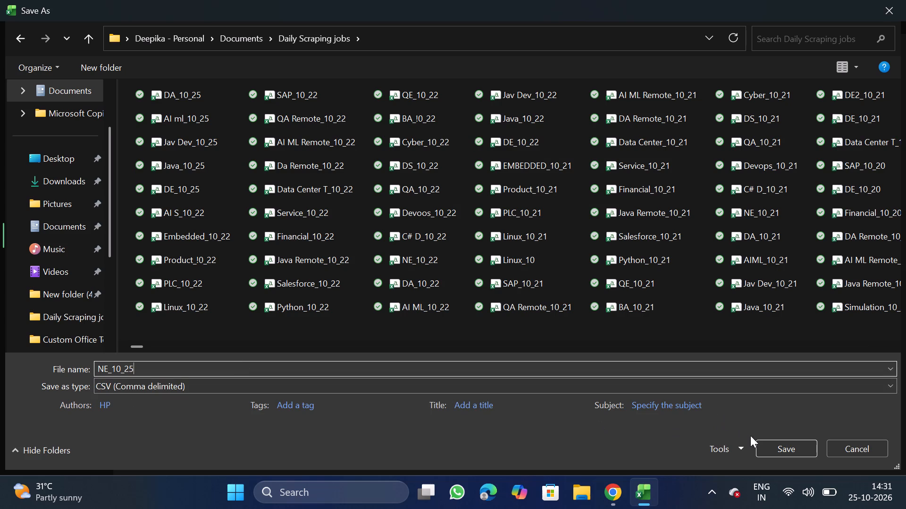
click(789, 450)
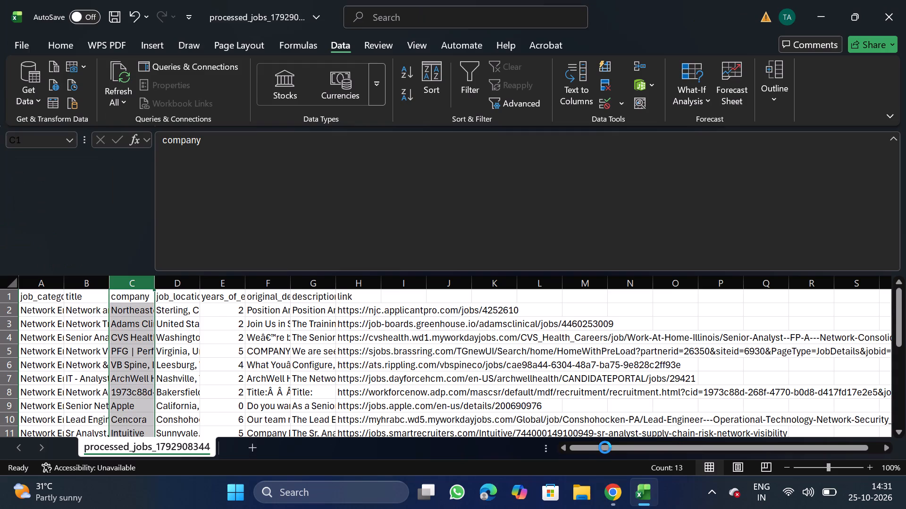
Switch to Chrome and choose NE_10_25.csv as the file for the bulk job upload.
click(617, 505)
scroll(477, 405, down, 2)
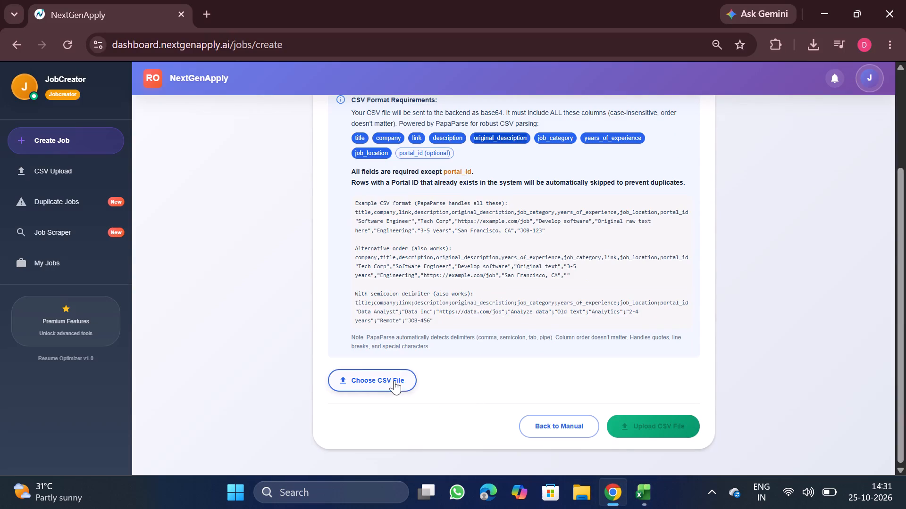
click(394, 380)
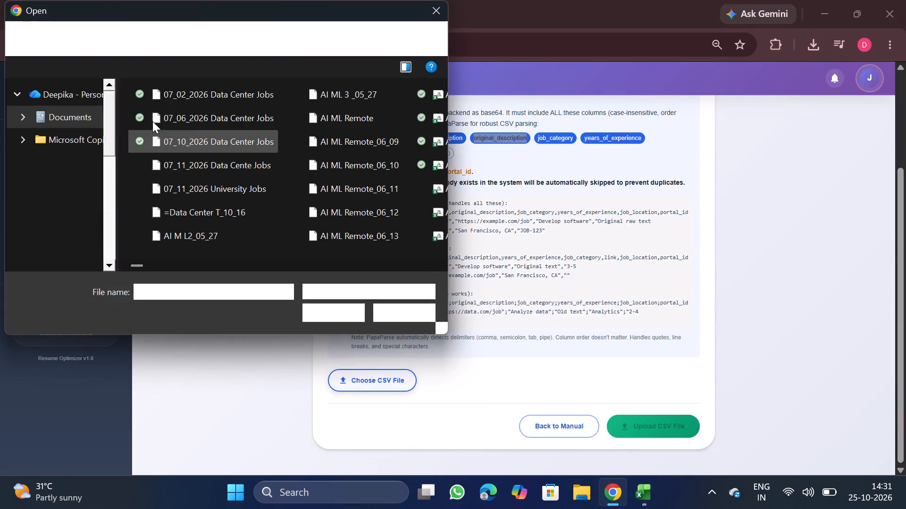
double_click(189, 97)
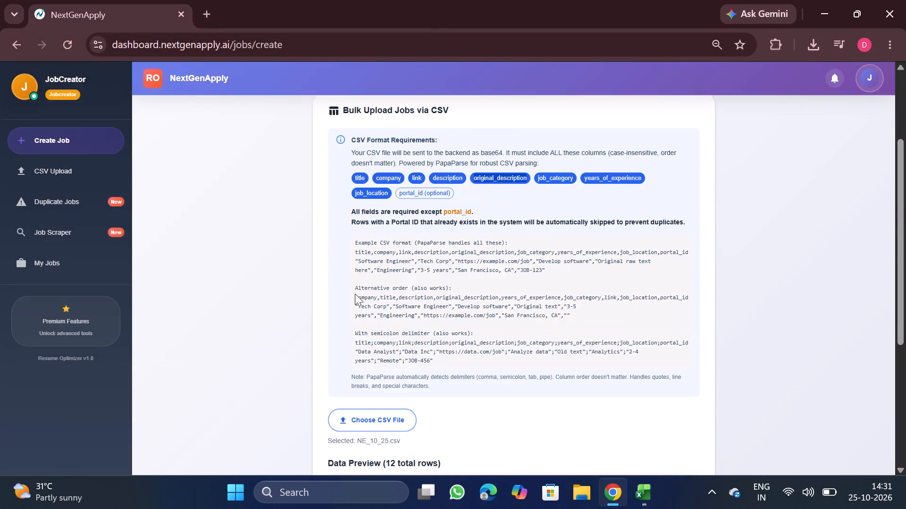
Check the data preview of NE_10_25.csv and upload the file to create its jobs.
scroll(392, 338, down, 2)
scroll(525, 378, down, 1)
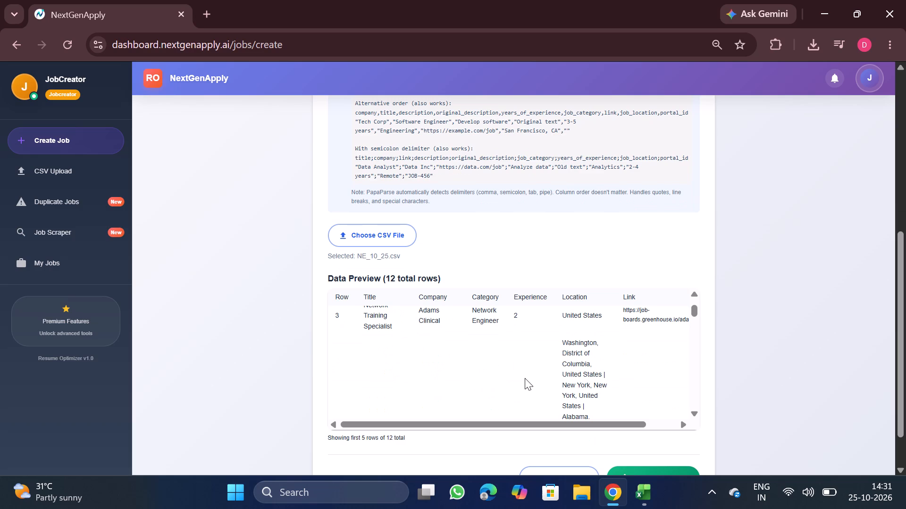
scroll(525, 378, down, 3)
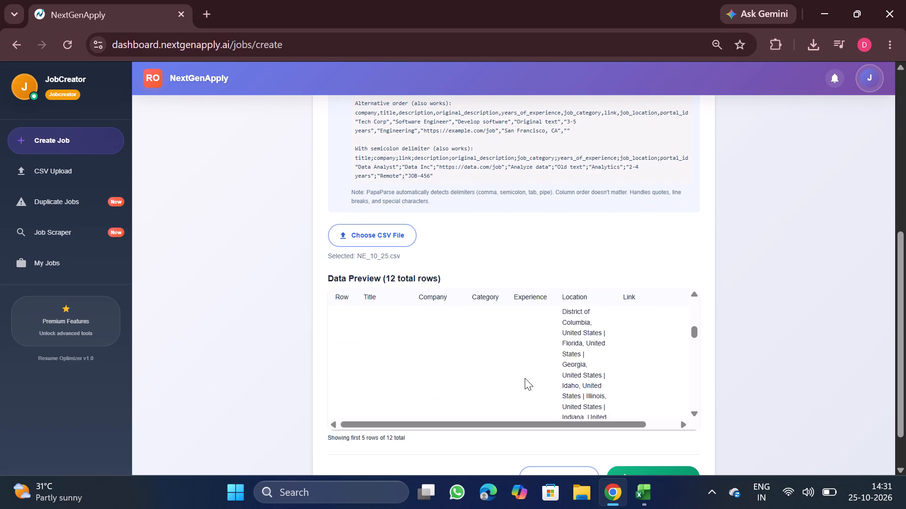
scroll(525, 378, down, 4)
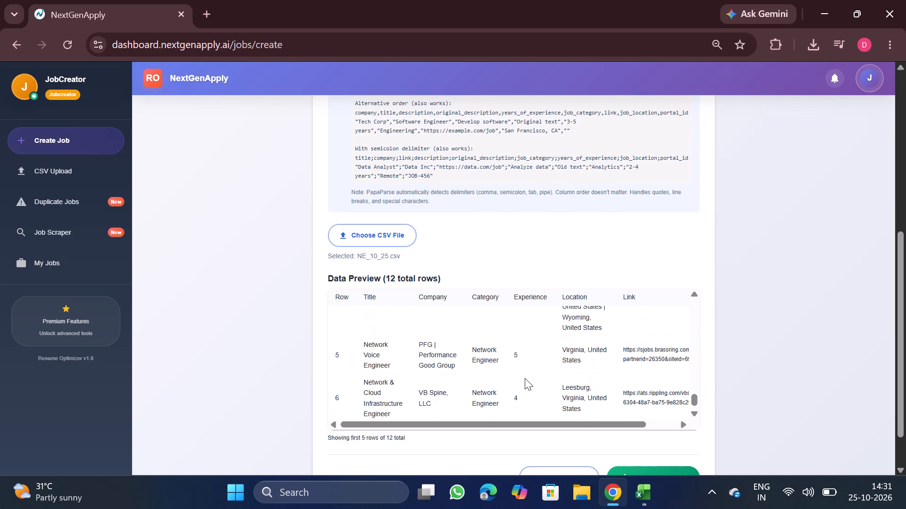
scroll(525, 378, down, 1)
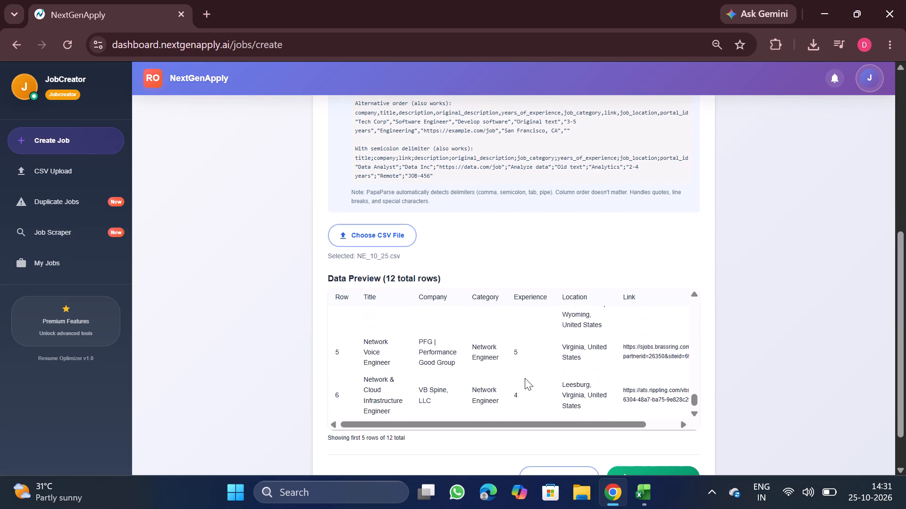
scroll(525, 378, down, 2)
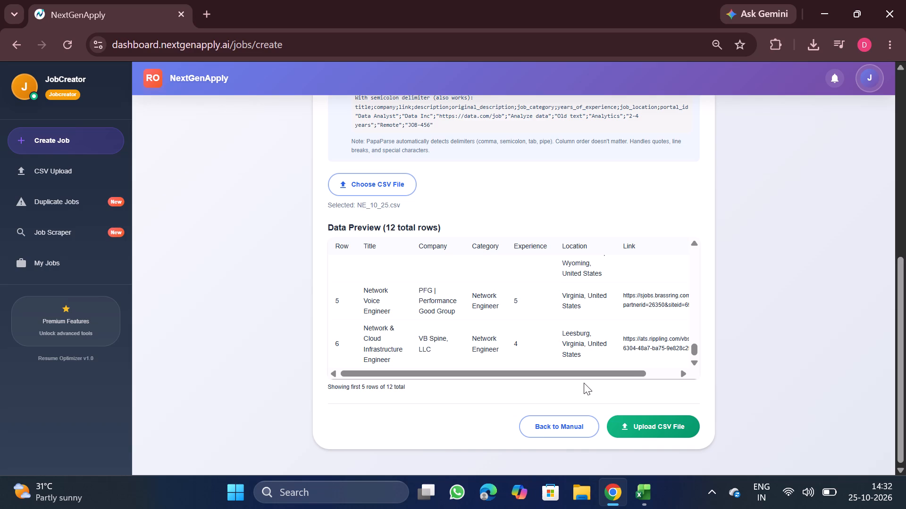
scroll(622, 384, down, 1)
click(653, 423)
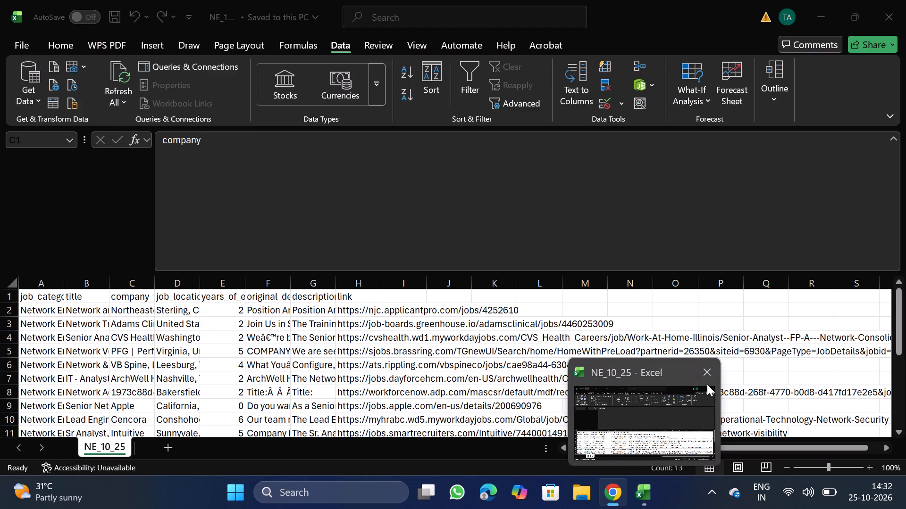
Close the NE_10_25 workbook in Excel.
click(708, 379)
Download the C# Developer CSV, entry #4500, from the CSV upload history and open it in Excel.
scroll(540, 276, up, 3)
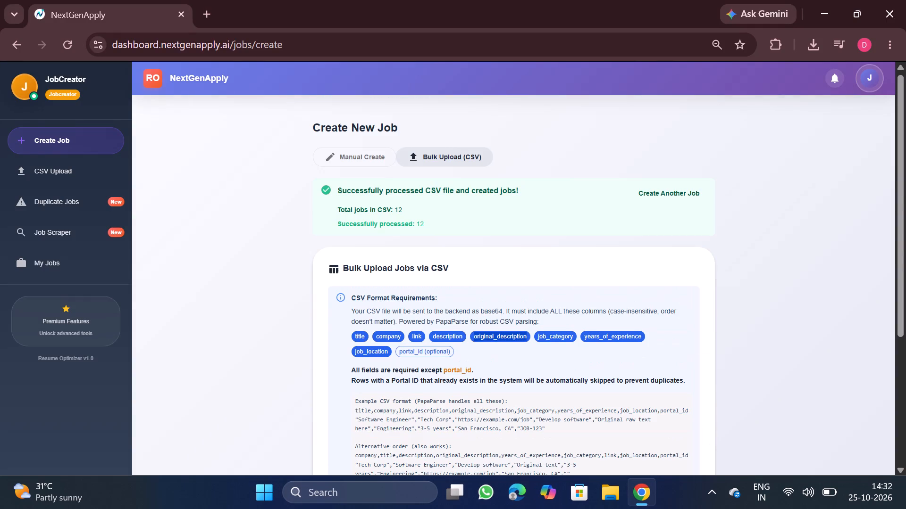
click(59, 164)
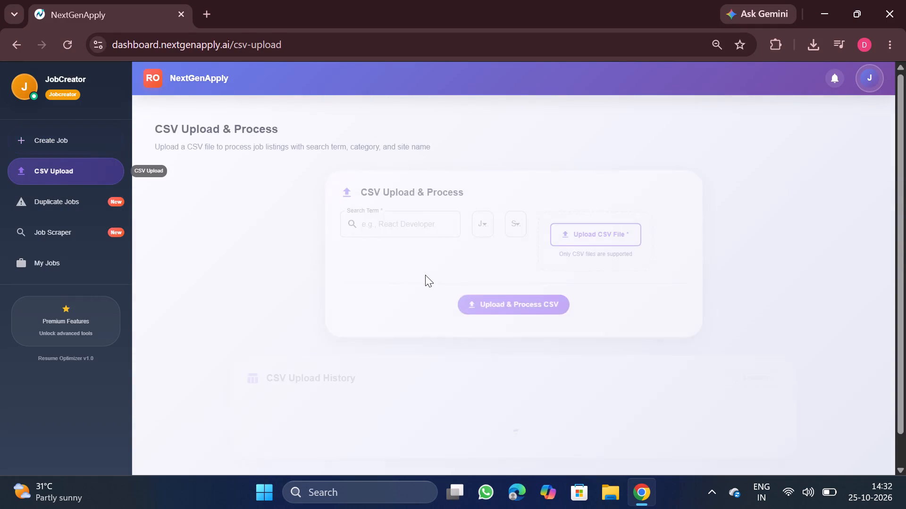
scroll(425, 275, up, 3)
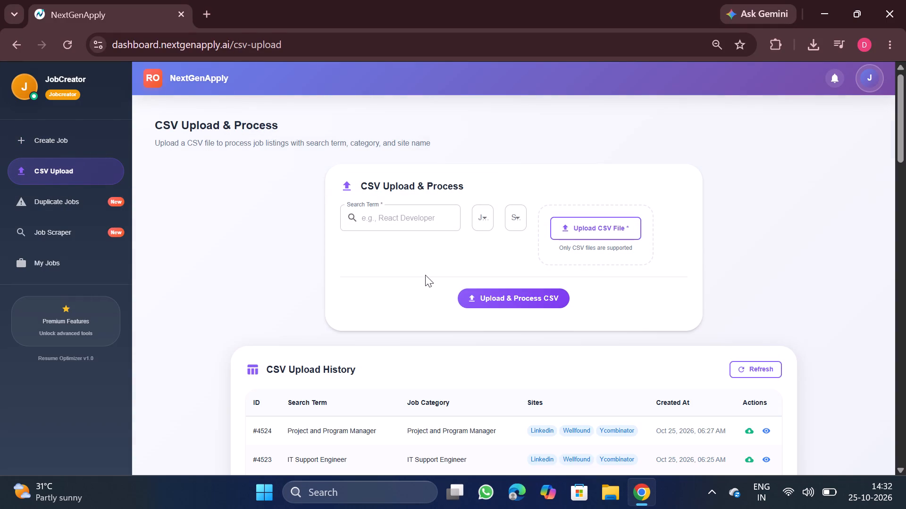
scroll(512, 303, down, 1)
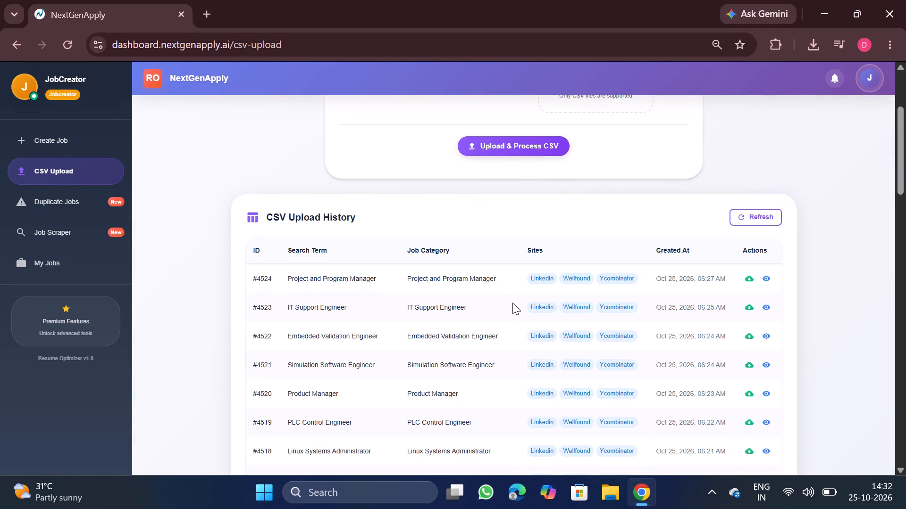
scroll(512, 303, down, 2)
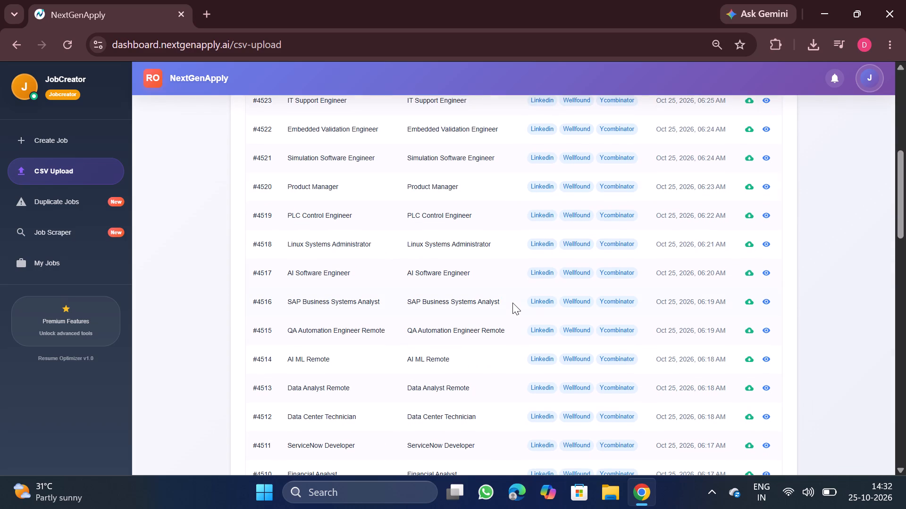
scroll(580, 355, down, 1)
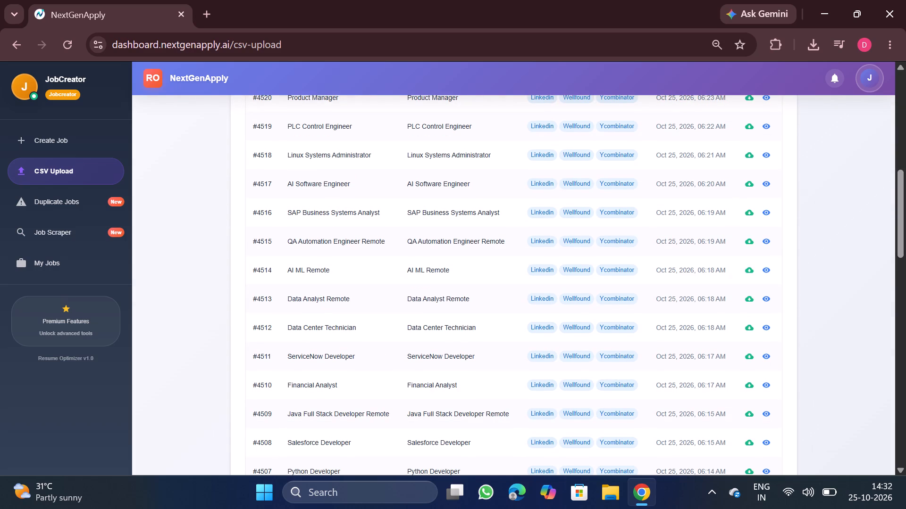
scroll(580, 355, down, 2)
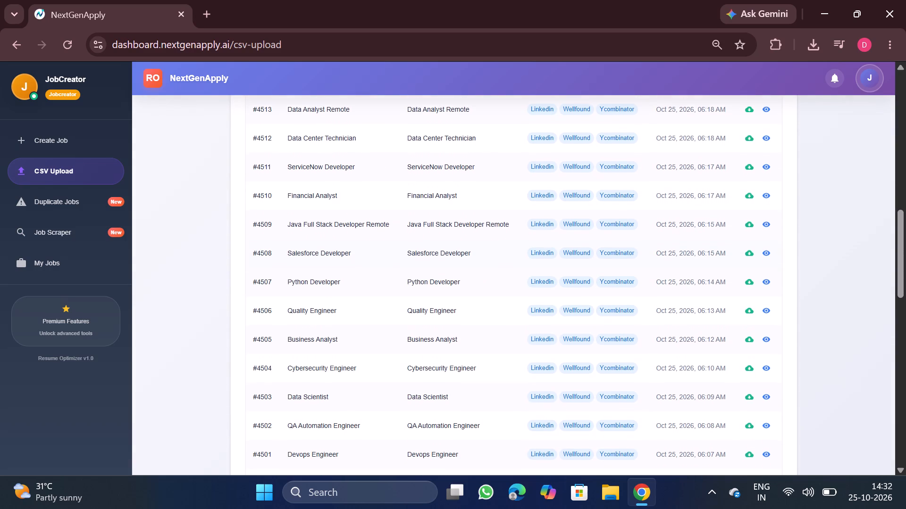
scroll(625, 312, down, 2)
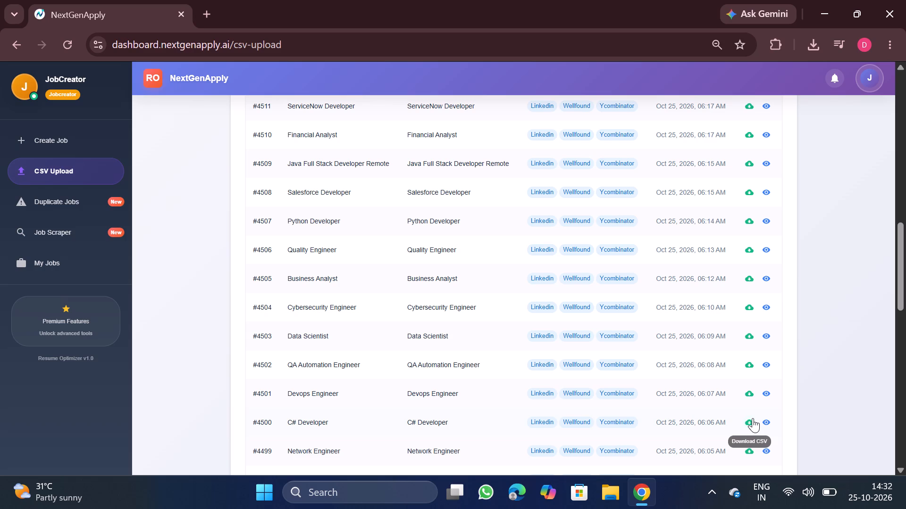
click(743, 420)
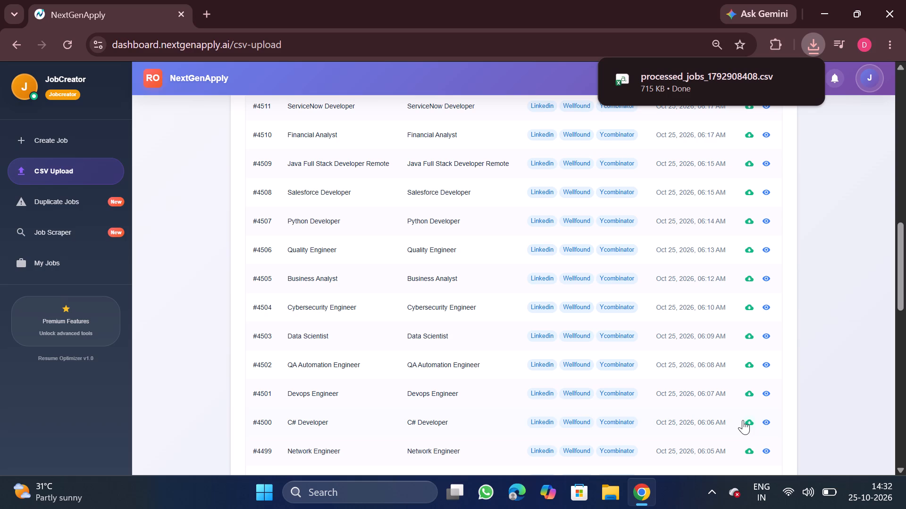
click(696, 80)
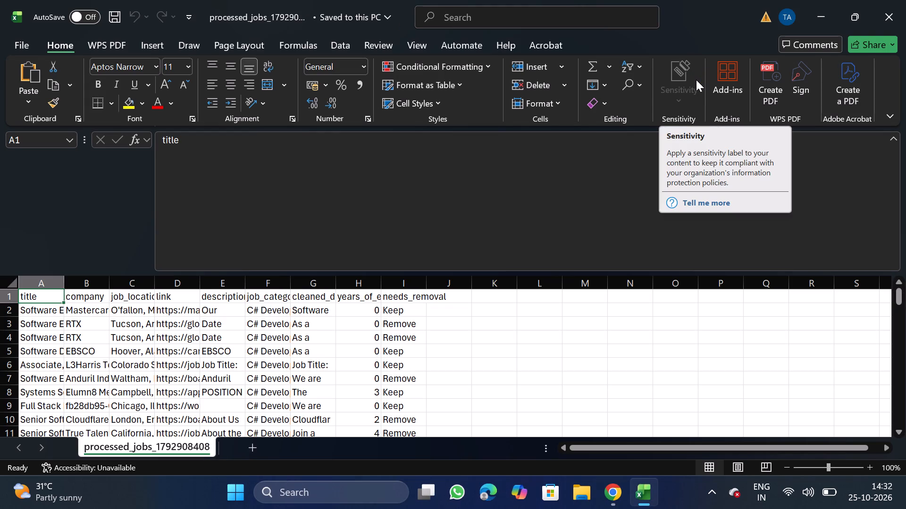
Remove duplicate rows from the whole C# Developer sheet, comparing only the company column.
click(245, 374)
key(ctrl+a)
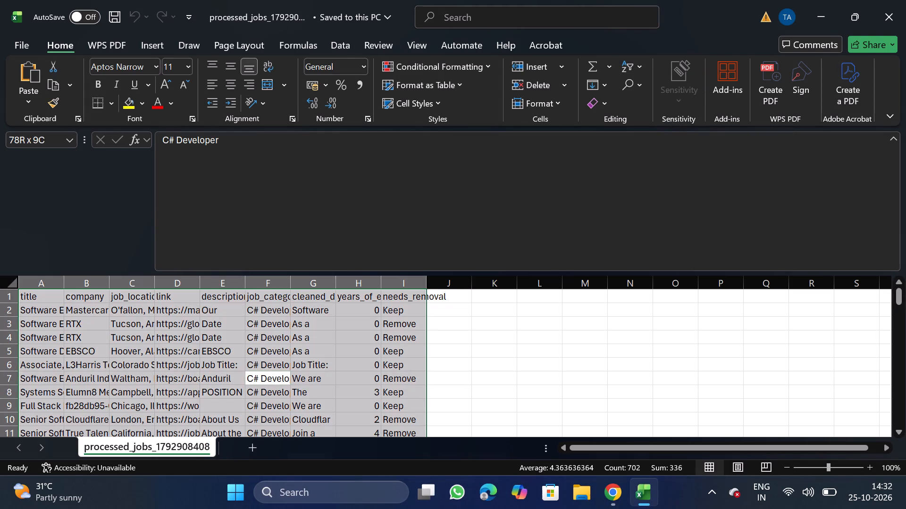
click(342, 44)
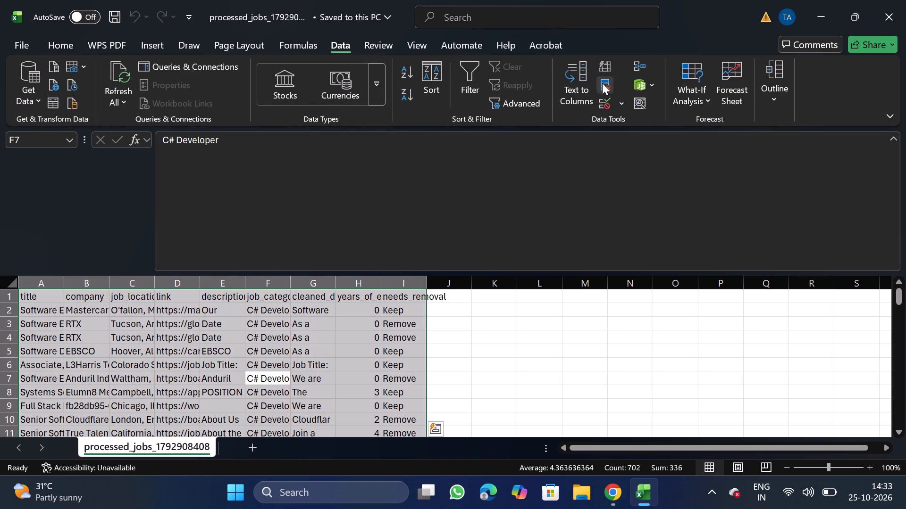
click(604, 84)
click(191, 217)
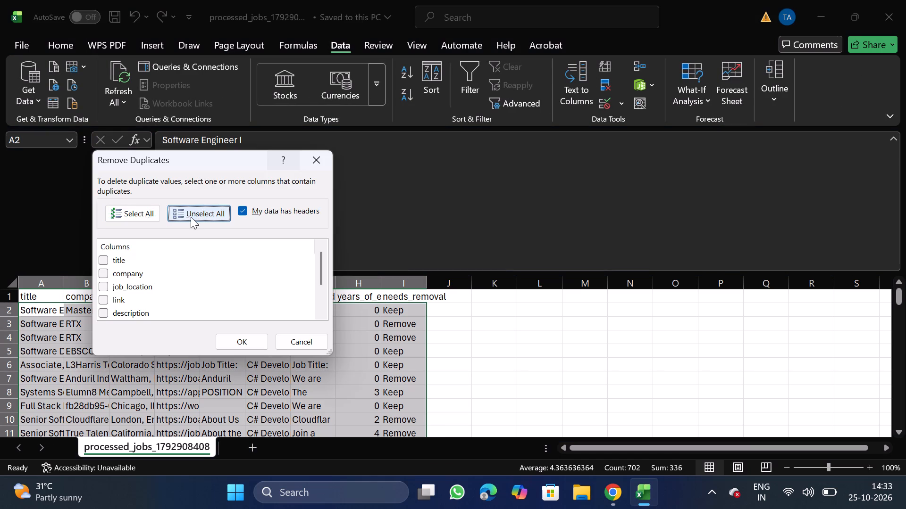
click(101, 274)
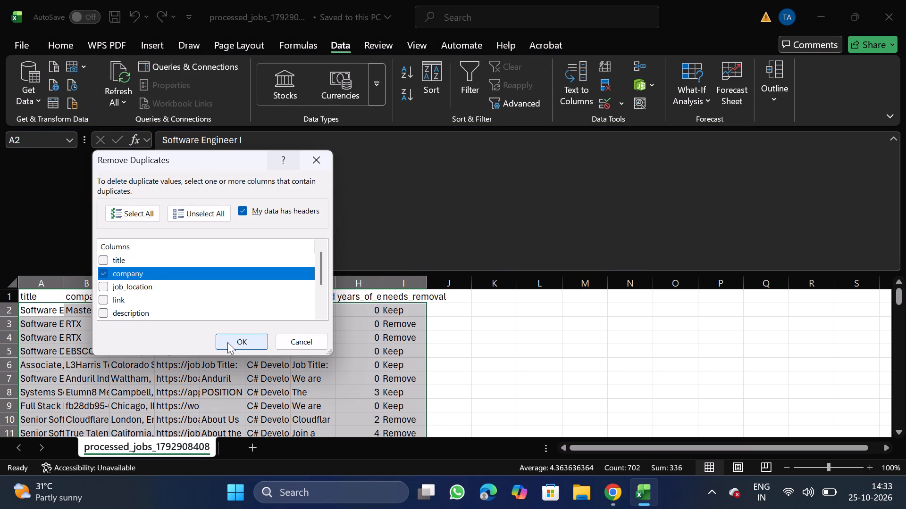
click(227, 342)
click(547, 283)
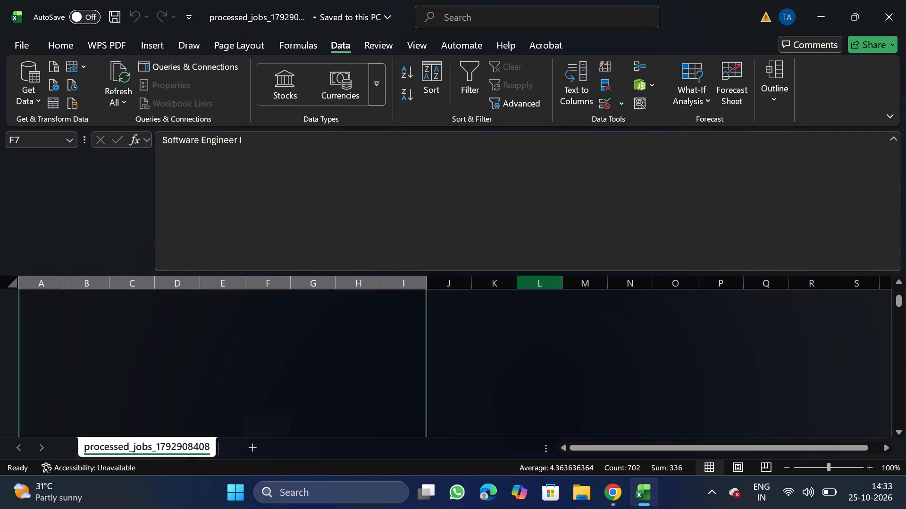
Filter the needs_removal column to Remove, delete all the matching rows, and turn the filter off.
drag(896, 304, 889, 281)
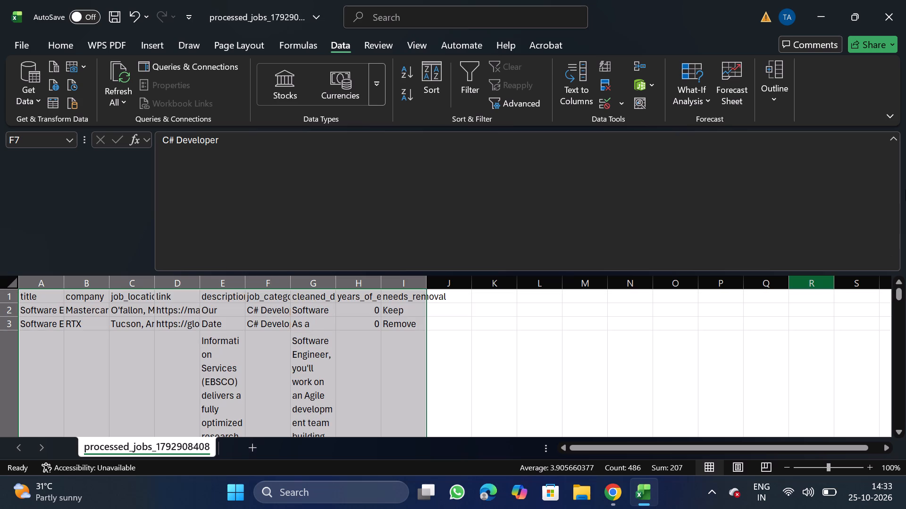
click(401, 296)
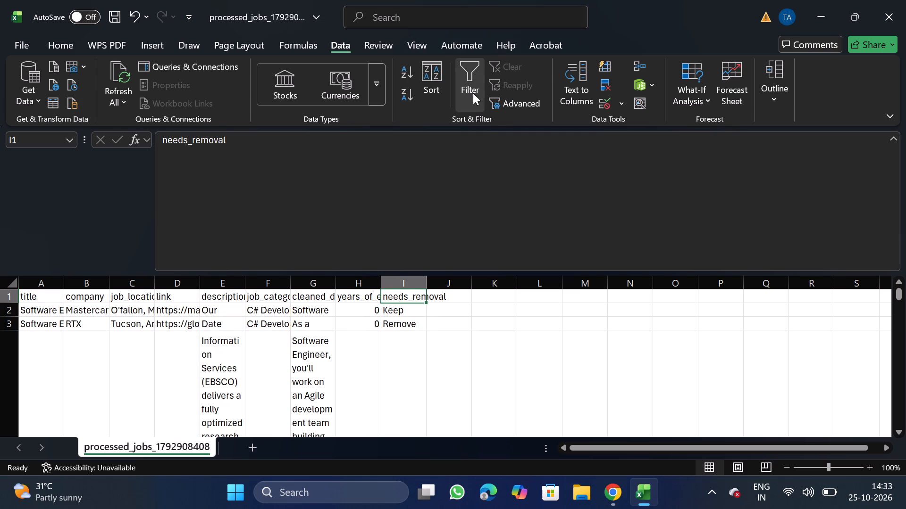
click(470, 97)
click(418, 301)
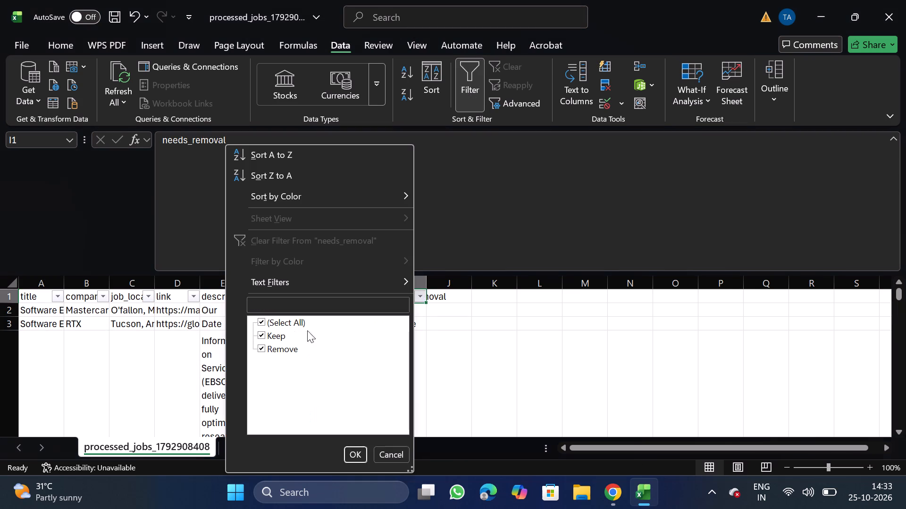
click(273, 336)
click(358, 455)
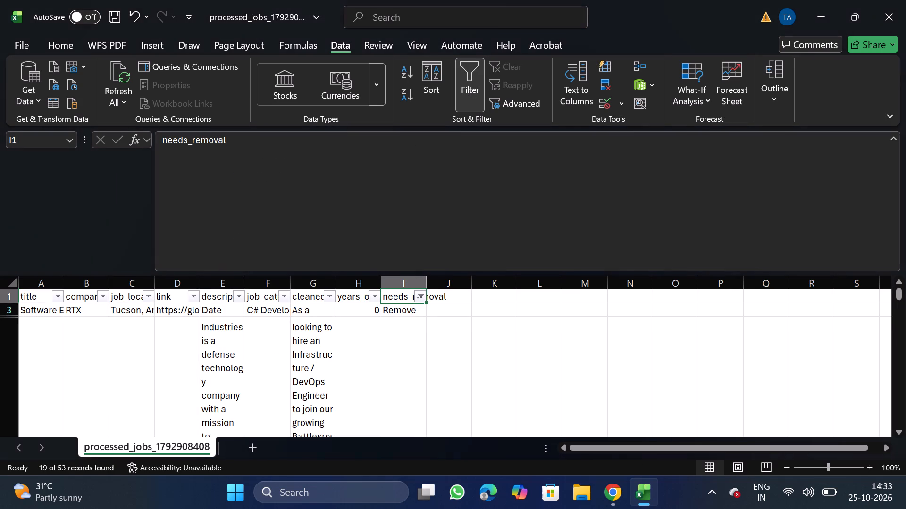
click(0, 308)
key(ctrl+shift+Down)
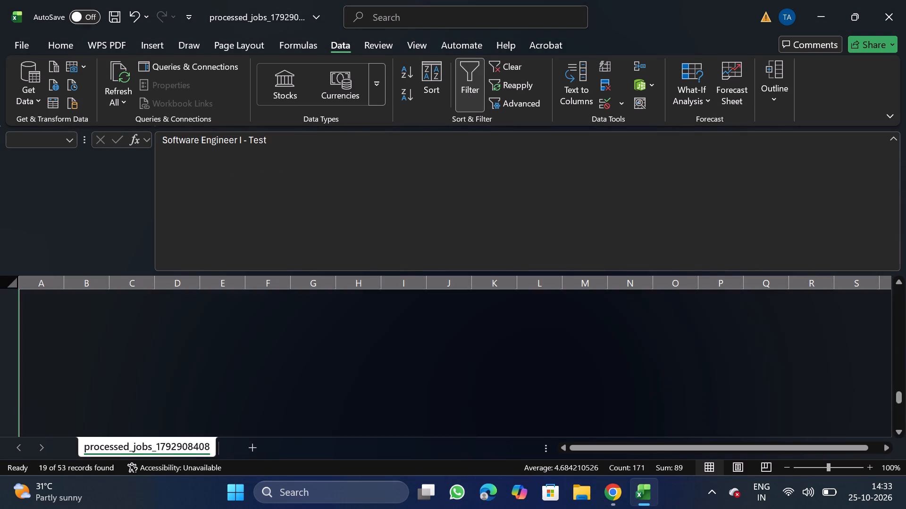
right_click(115, 348)
click(183, 227)
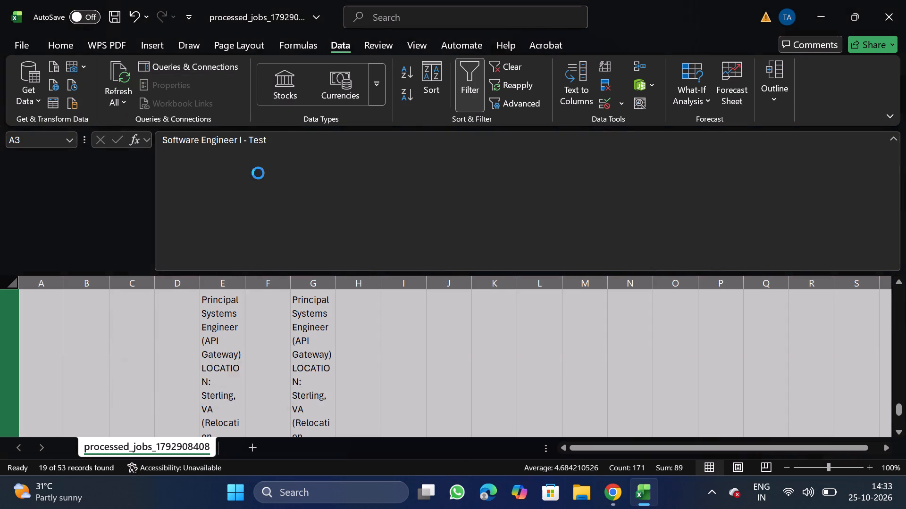
click(477, 86)
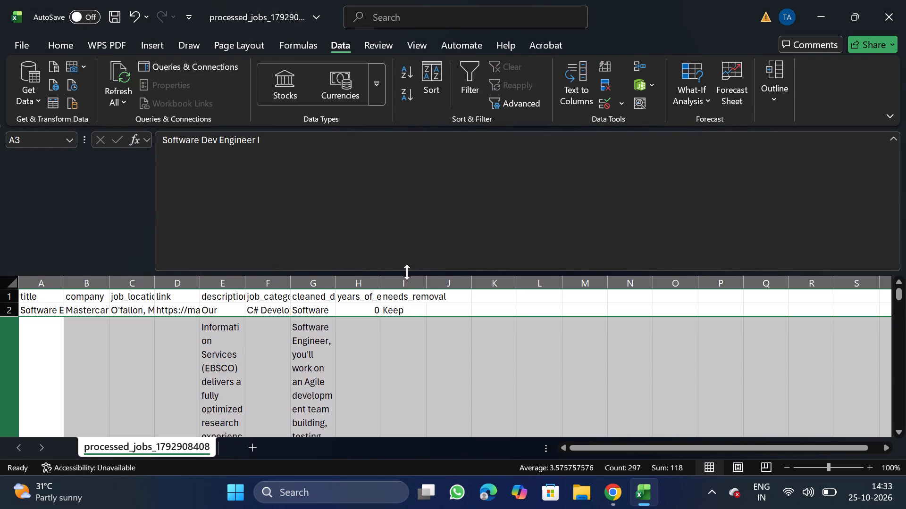
Delete the needs_removal column from the C# Developer sheet.
click(403, 284)
right_click(399, 334)
click(448, 218)
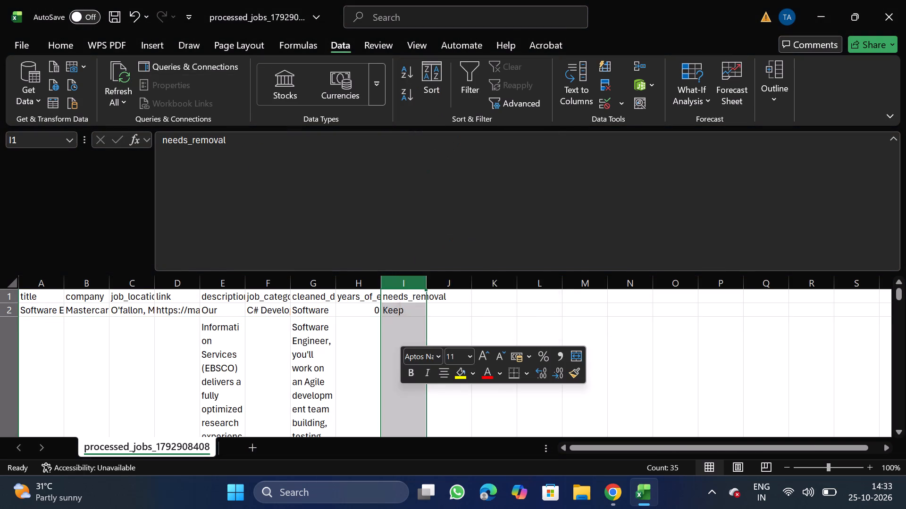
Filter years_of_experience to 8, 10 and 12, delete all the matching rows, and turn the filter off.
click(353, 295)
click(473, 84)
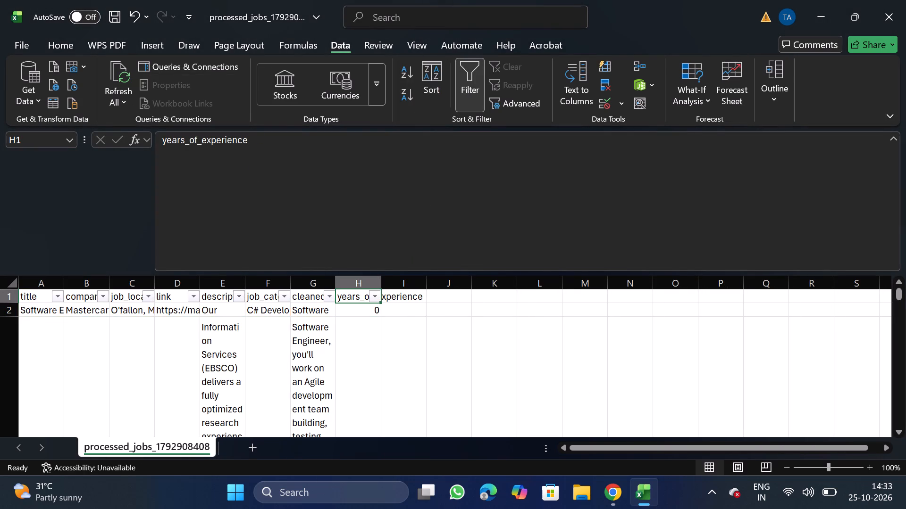
click(373, 299)
click(232, 320)
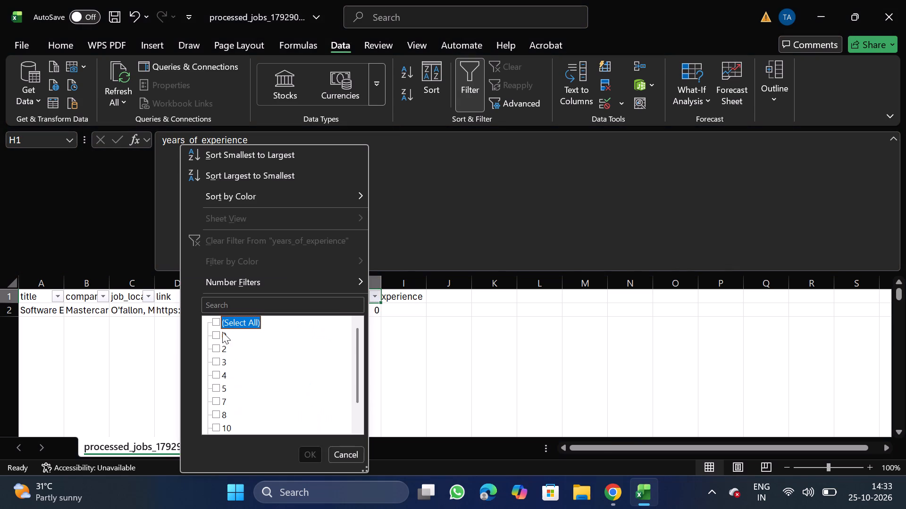
click(216, 416)
click(216, 425)
scroll(216, 425, down, 1)
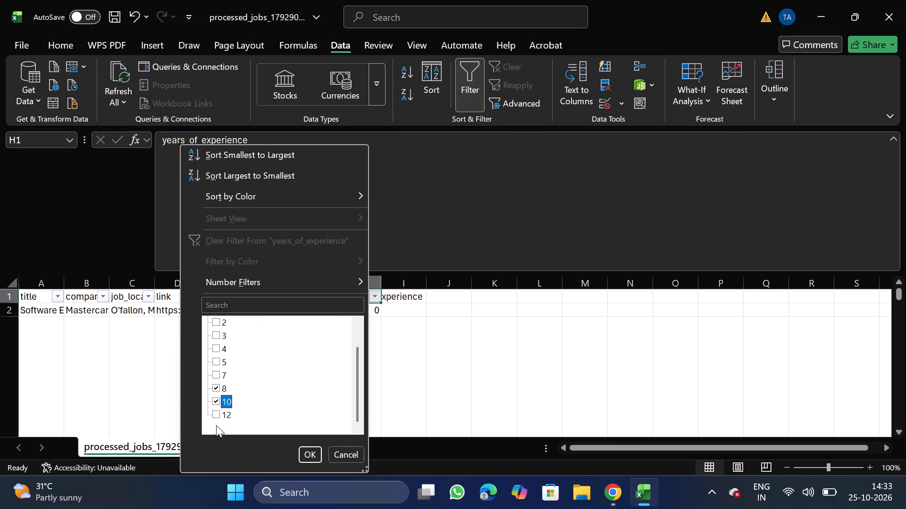
click(220, 412)
click(318, 459)
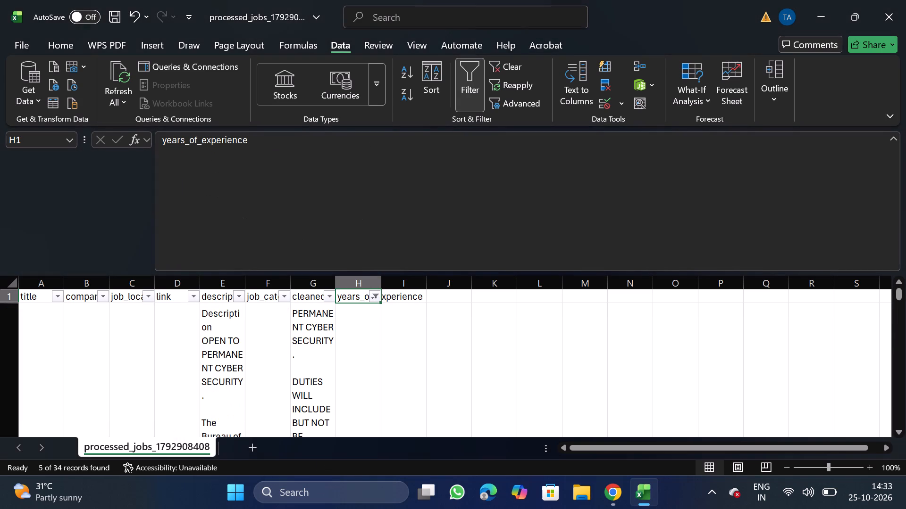
click(9, 322)
key(ctrl+shift+Down)
right_click(109, 355)
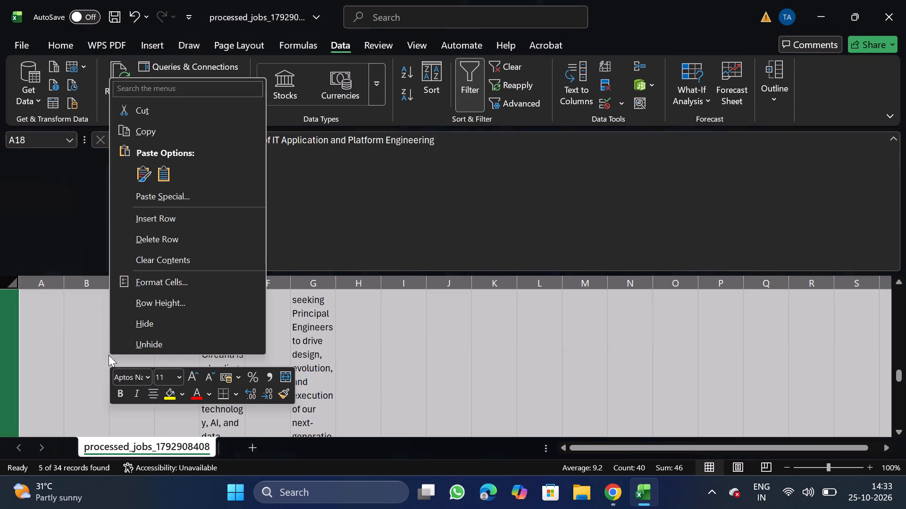
click(163, 238)
click(468, 95)
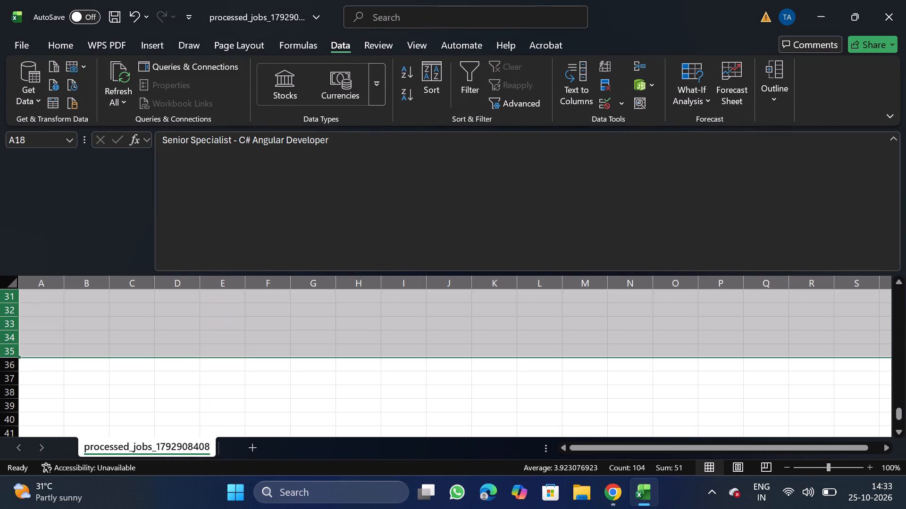
Move the job_category column to the front of the sheet, before the title column.
click(898, 413)
drag(898, 413, 905, 270)
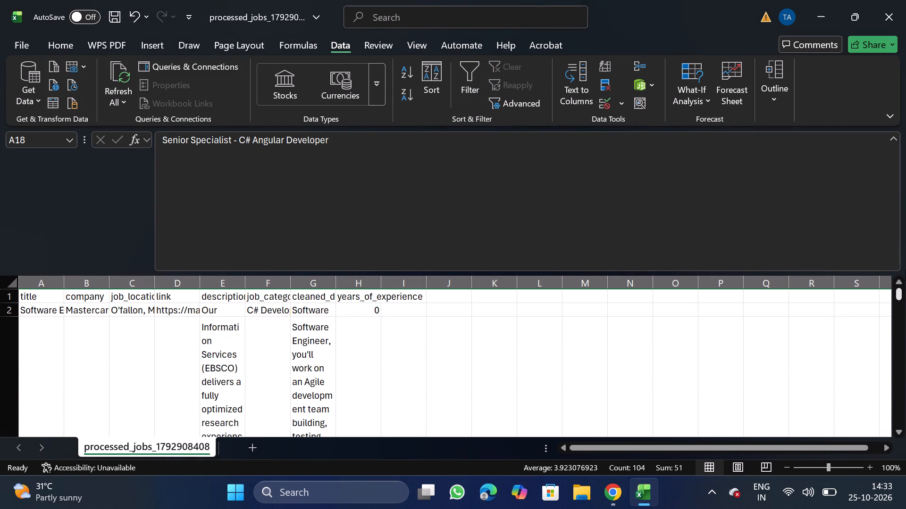
click(251, 284)
key(ctrl+x)
drag(900, 357, 899, 342)
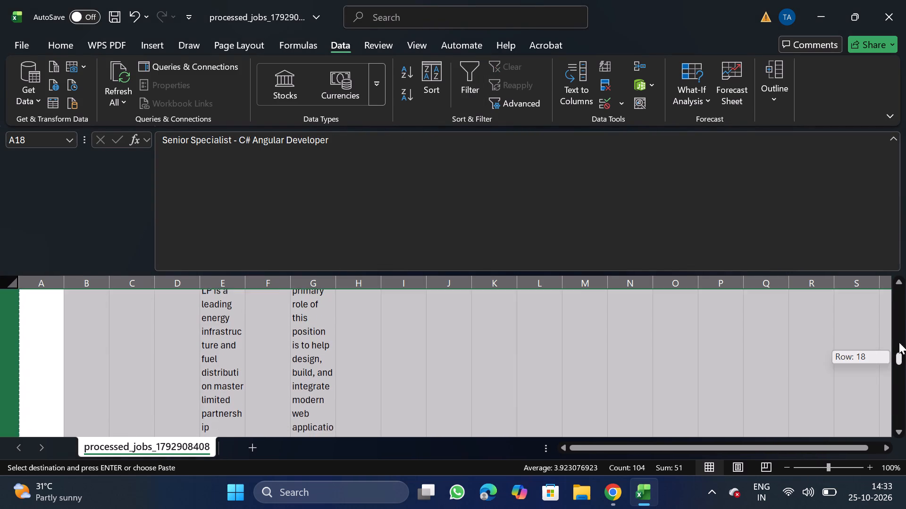
drag(899, 342, 901, 230)
click(263, 283)
key(ctrl+x)
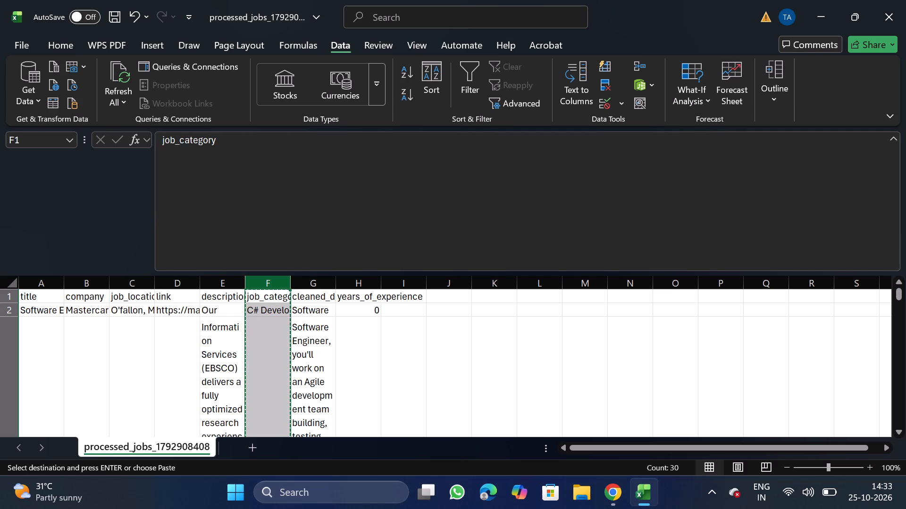
click(34, 294)
drag(41, 286, 31, 353)
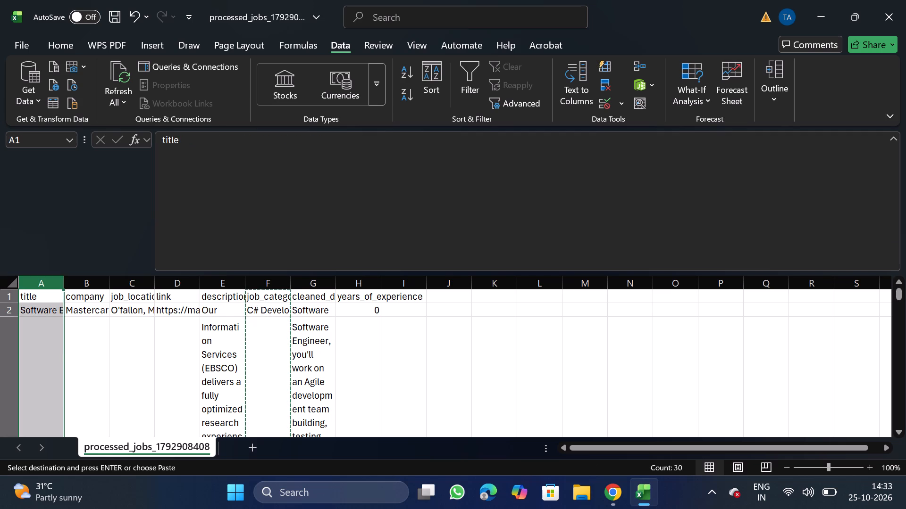
right_click(31, 353)
click(74, 213)
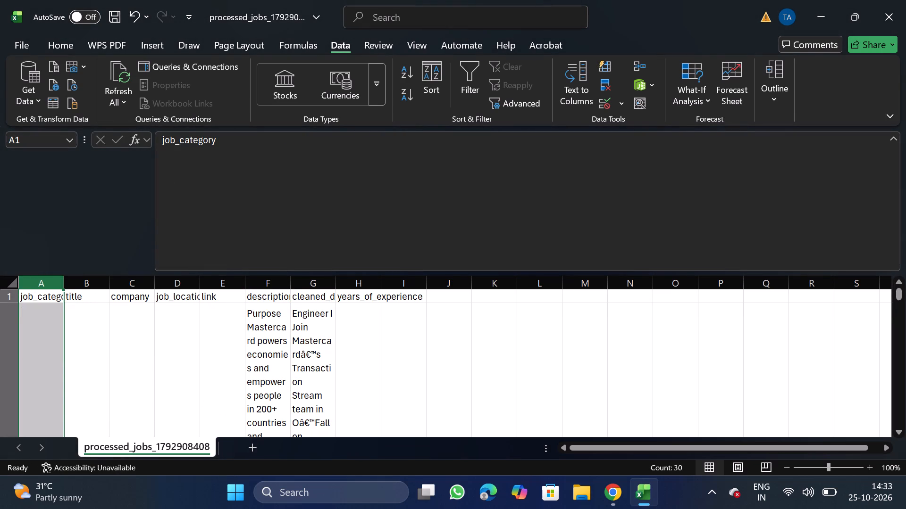
Turn off text wrapping for the description and cleaned_description columns.
click(271, 285)
key(shift+Right)
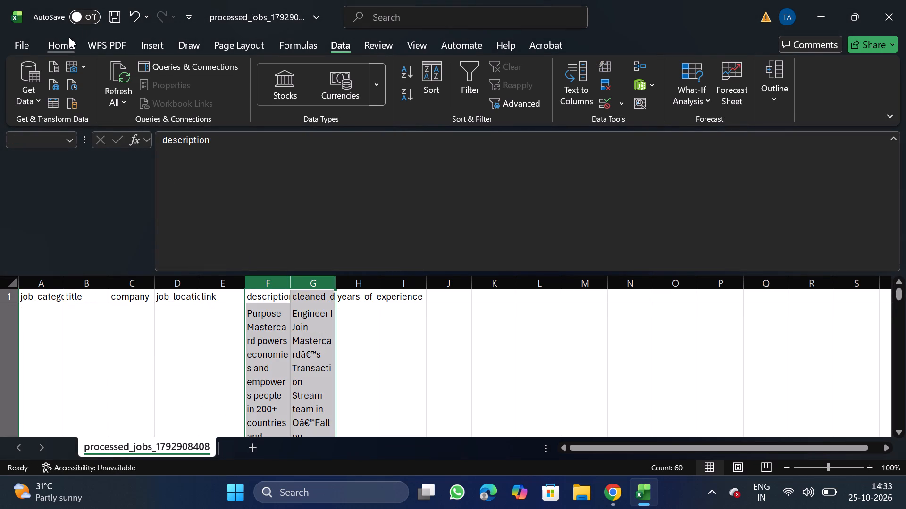
click(66, 44)
click(290, 122)
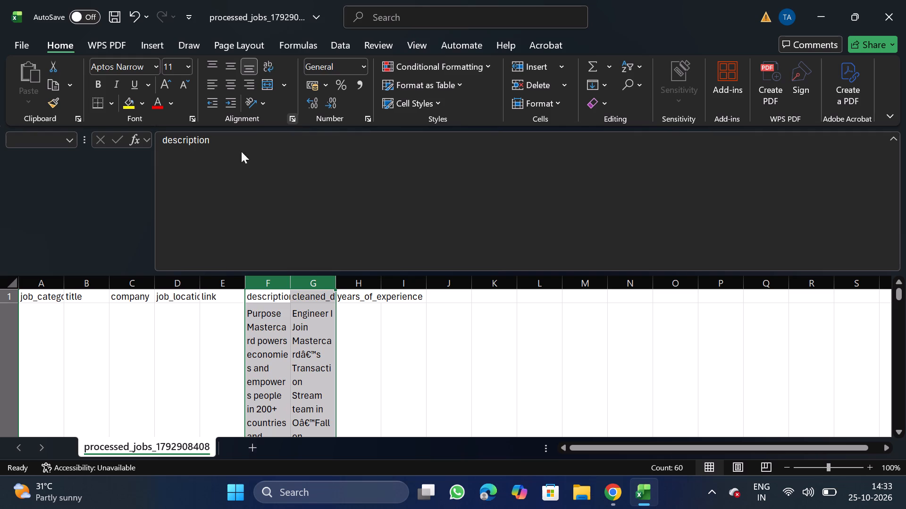
double_click(85, 230)
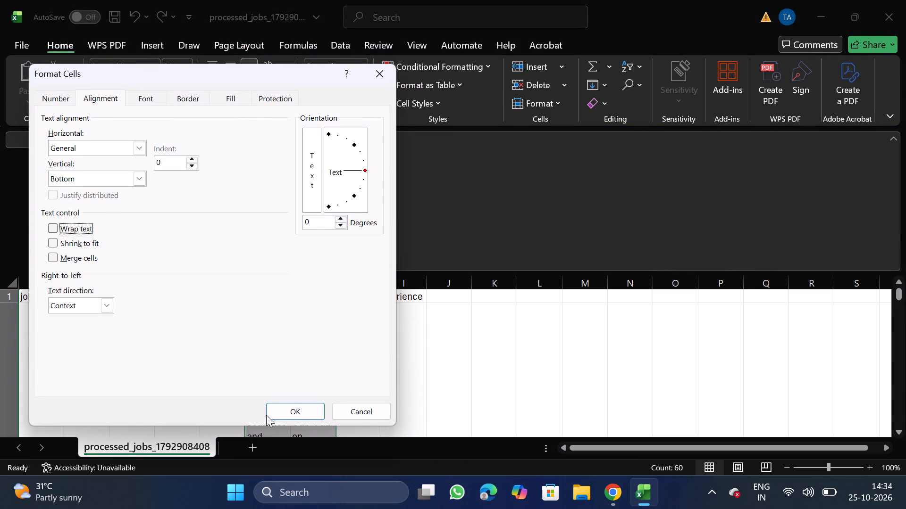
click(300, 406)
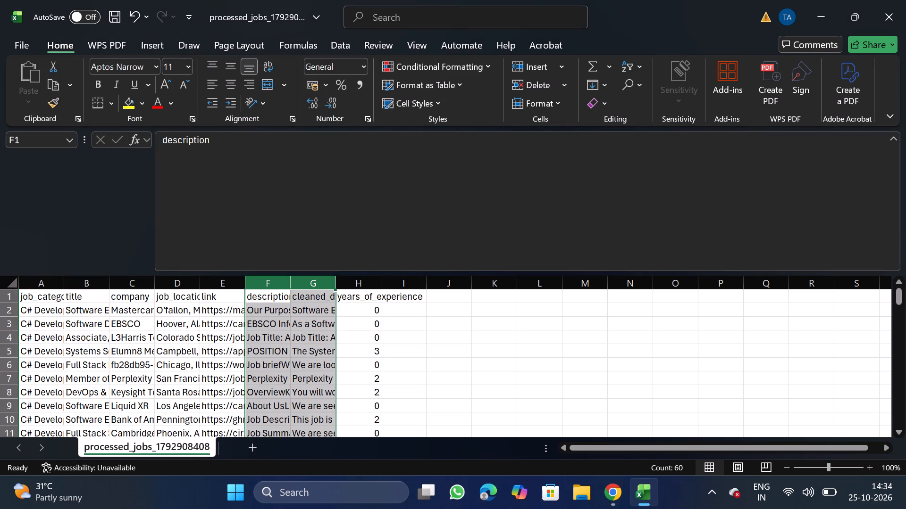
Move the link column to the end of the table, after years_of_experience.
click(222, 284)
key(ctrl+x)
drag(404, 280, 401, 331)
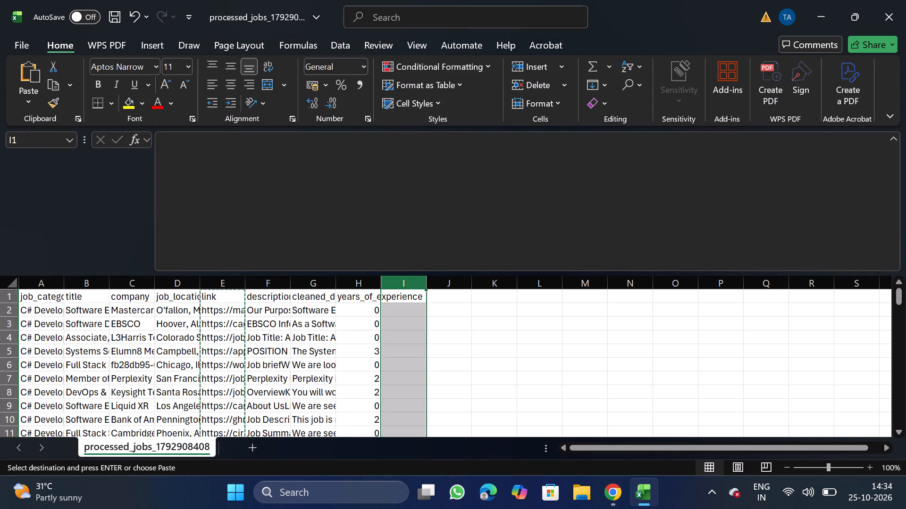
right_click(401, 331)
click(489, 188)
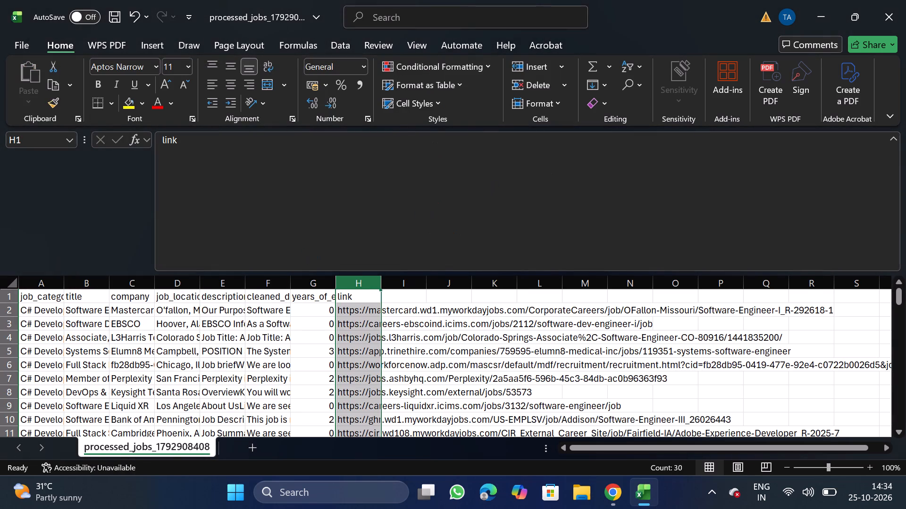
Move the years_of_experience column in front of the description column.
click(315, 287)
key(ctrl+x)
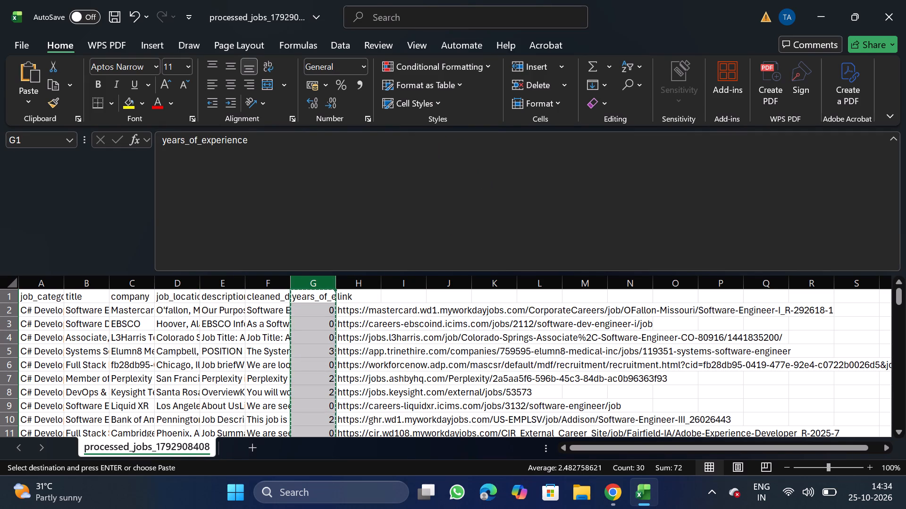
drag(220, 280, 219, 338)
right_click(219, 338)
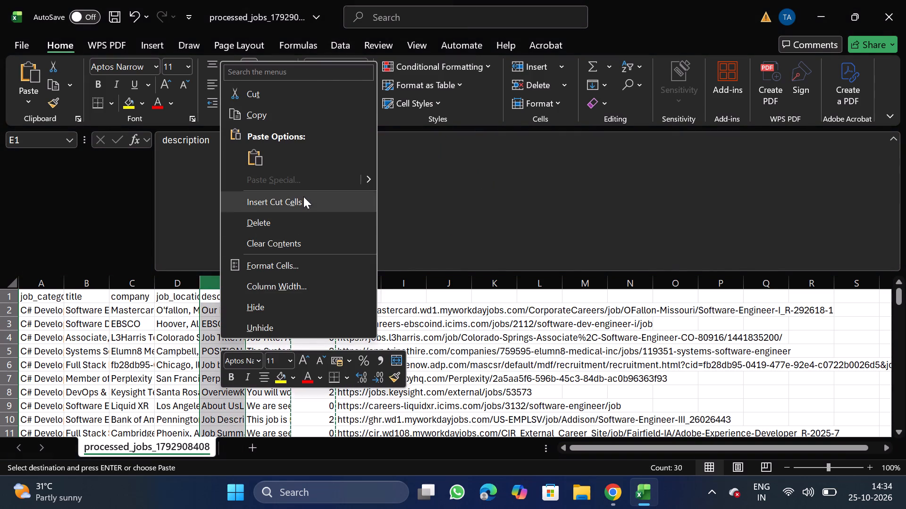
click(303, 197)
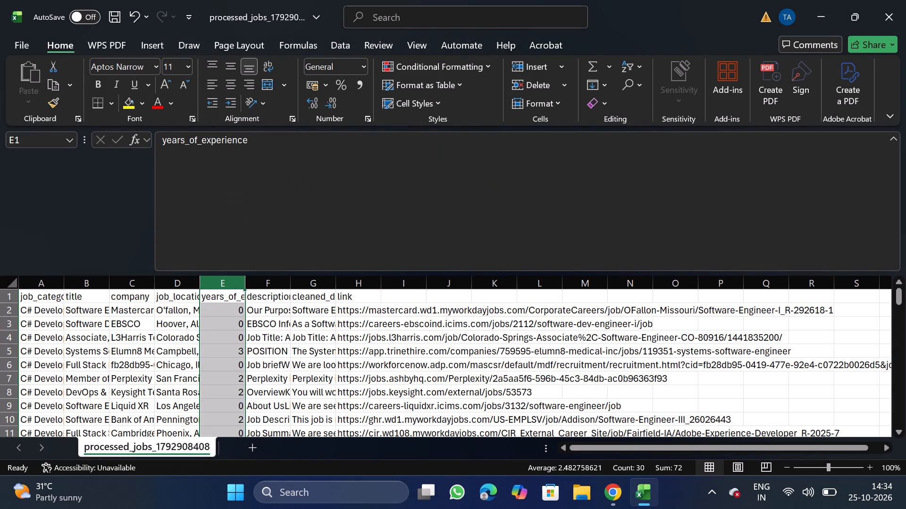
Rename the cleaned_description header in column G as description, copying the name from the column F header.
click(262, 288)
drag(159, 140, 213, 139)
key(ctrl+c)
click(321, 294)
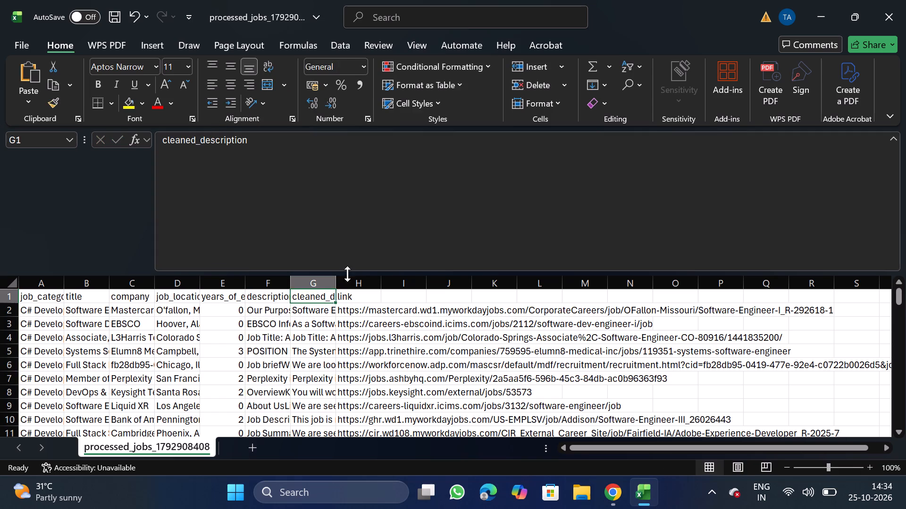
click(380, 257)
key(BackSpace)
key(BackSpace)
key(BackSpace)
key(BackSpace)
key(BackSpace)
key(BackSpace)
key(BackSpace)
key(BackSpace)
key(BackSpace)
key(BackSpace)
key(BackSpace)
key(BackSpace)
key(BackSpace)
key(BackSpace)
key(BackSpace)
key(BackSpace)
key(BackSpace)
key(BackSpace)
key(BackSpace)
key(BackSpace)
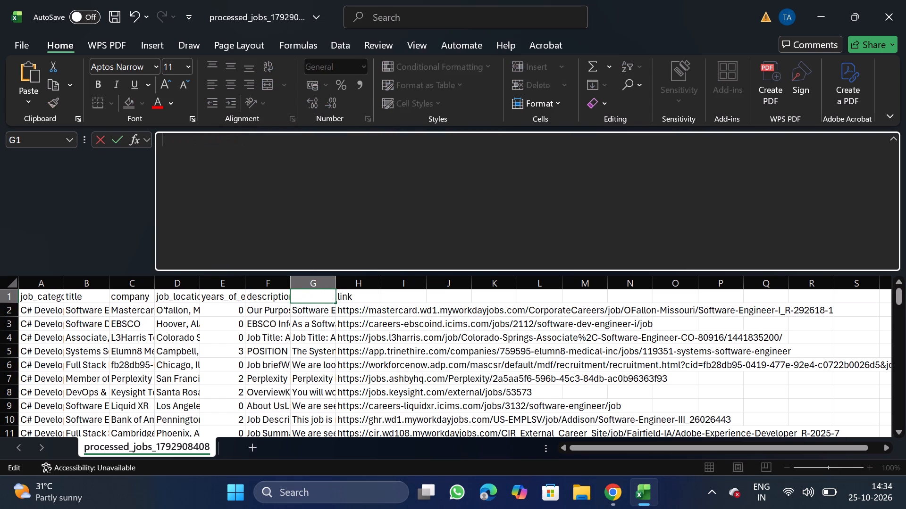
key(ctrl+v)
Rename the description header in F1 as original_description, copying the name from NextGenApply's bulk upload CSV format requirements.
click(273, 296)
click(375, 232)
key(BackSpace)
key(BackSpace)
key(BackSpace)
key(BackSpace)
key(BackSpace)
key(BackSpace)
key(BackSpace)
key(BackSpace)
key(BackSpace)
key(BackSpace)
key(BackSpace)
key(BackSpace)
key(BackSpace)
key(BackSpace)
key(BackSpace)
key(BackSpace)
key(BackSpace)
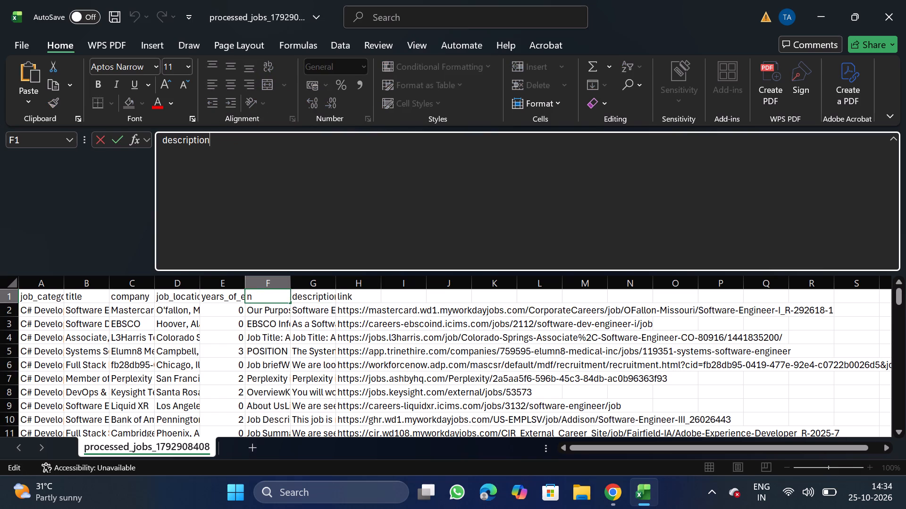
click(604, 500)
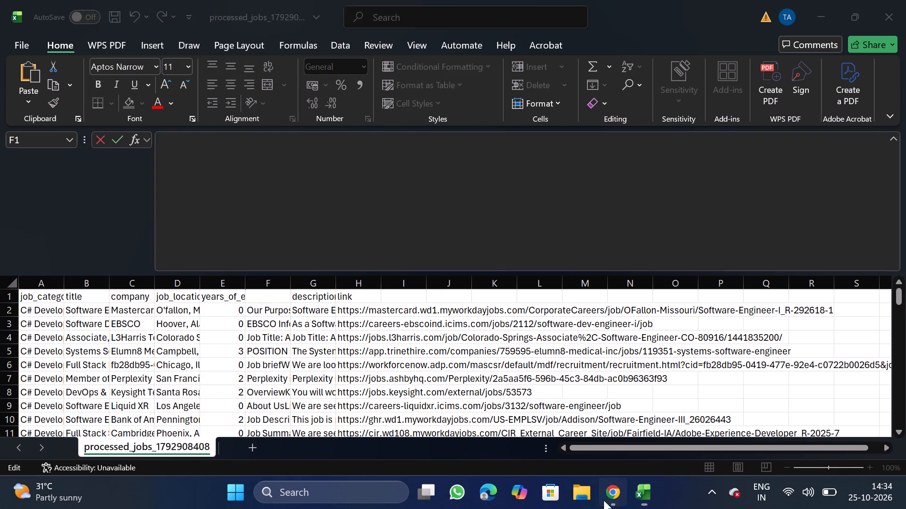
click(75, 140)
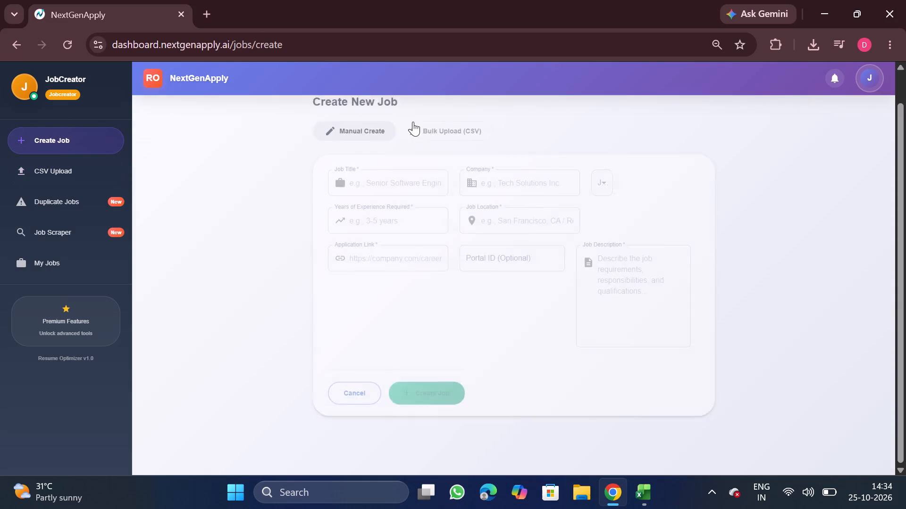
click(431, 123)
double_click(501, 238)
key(ctrl+c)
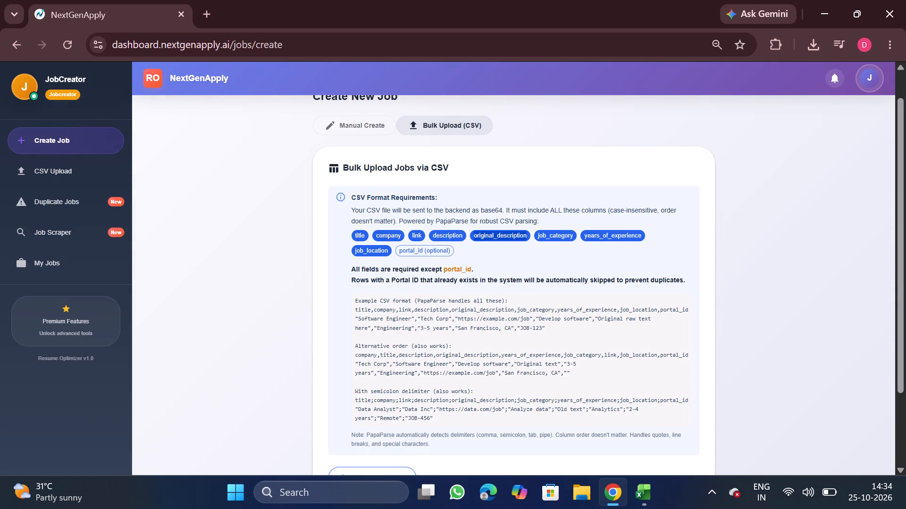
click(643, 504)
key(ctrl+v)
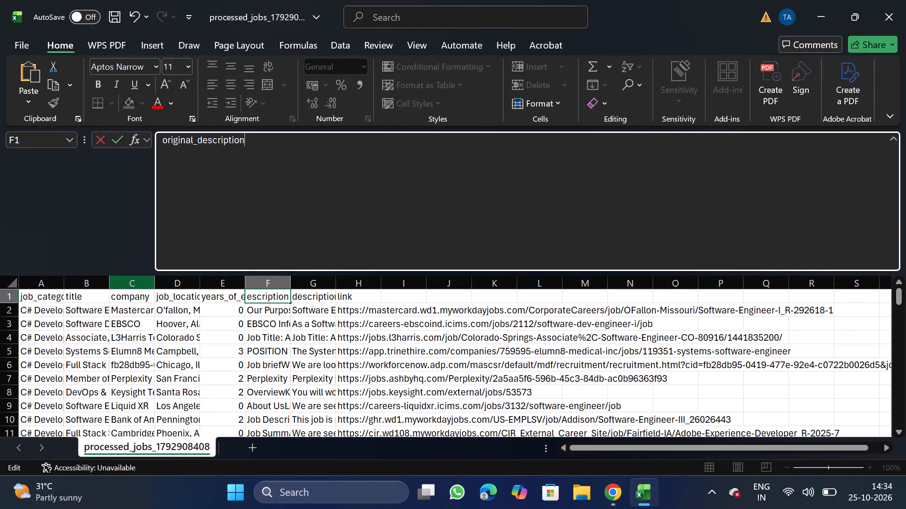
Filter the title column to DevOps & Software Quality Engineer, Embedded Software Engineer, Lead EDA Software Engineer, Staff Engineer II - Full Stack Developer and blanks.
click(84, 279)
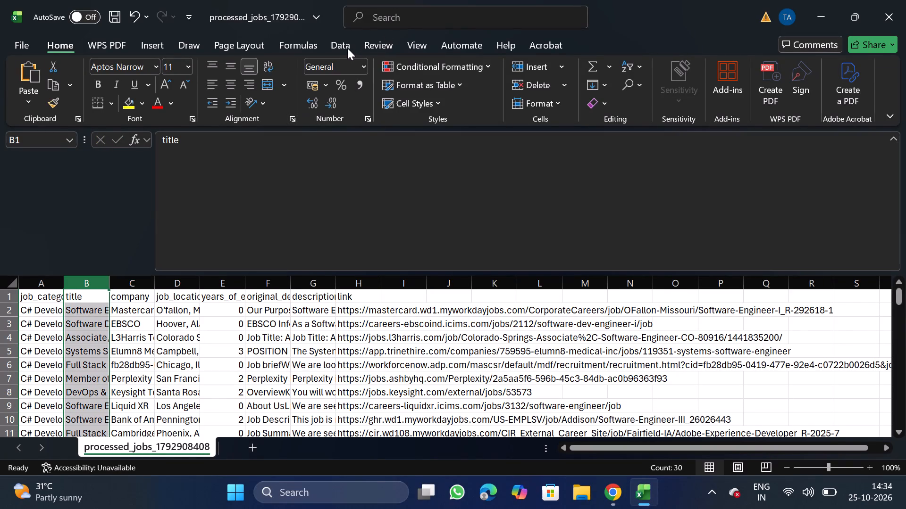
click(346, 48)
click(476, 80)
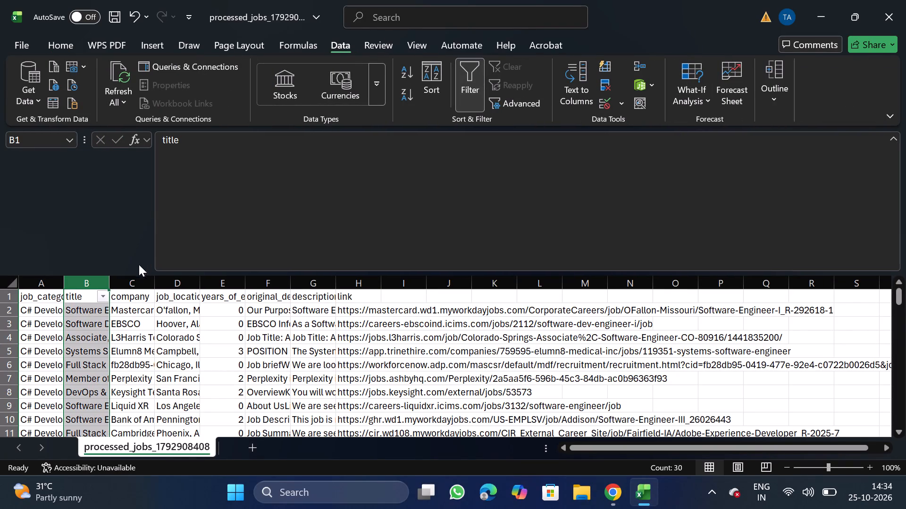
click(103, 295)
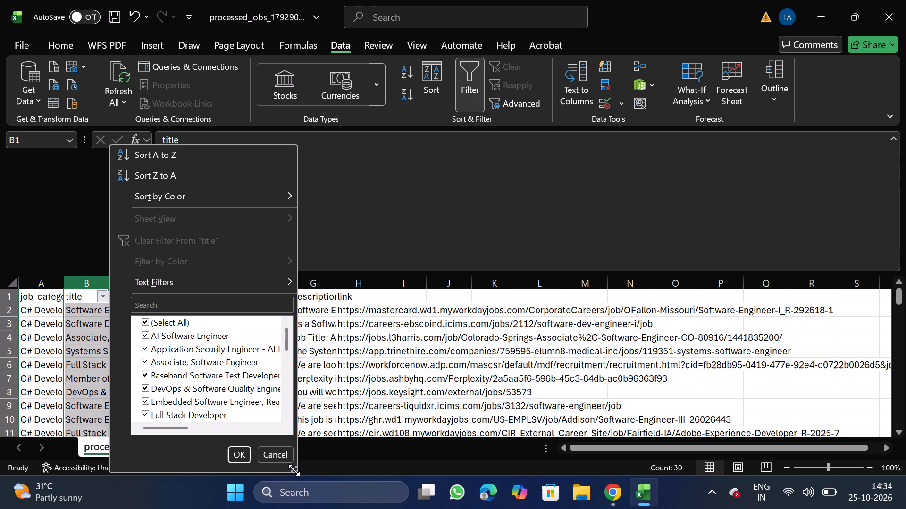
click(294, 470)
triple_click(295, 471)
drag(295, 471, 638, 507)
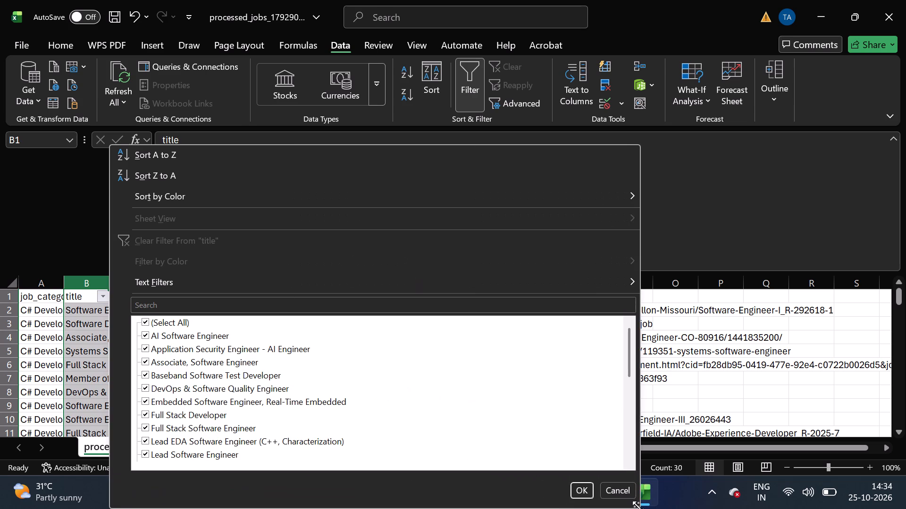
click(175, 321)
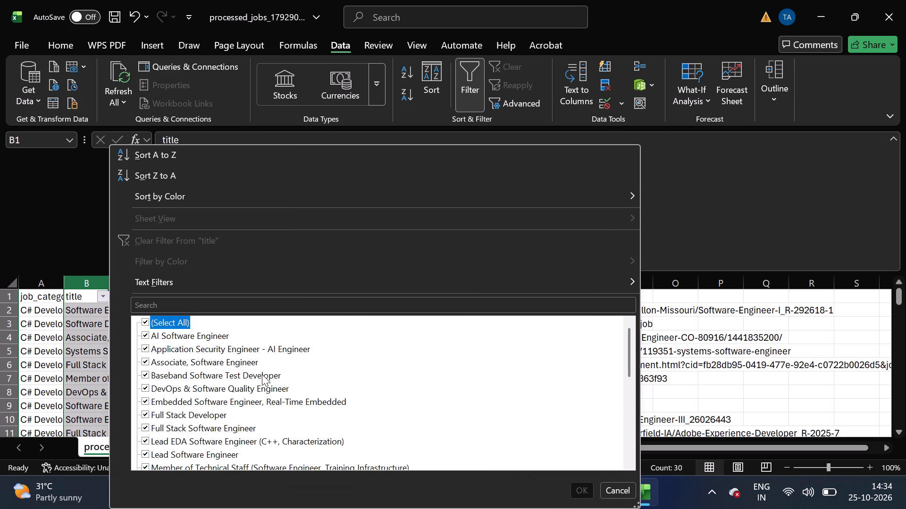
click(259, 386)
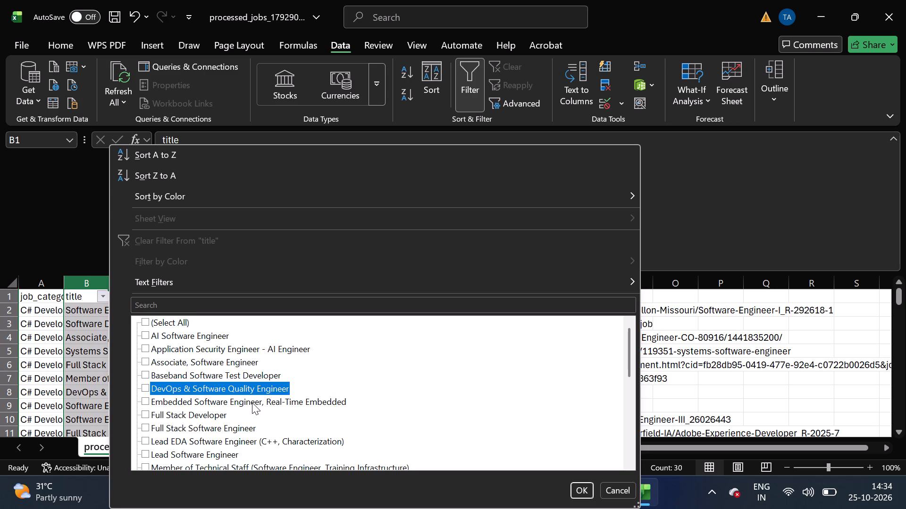
click(252, 402)
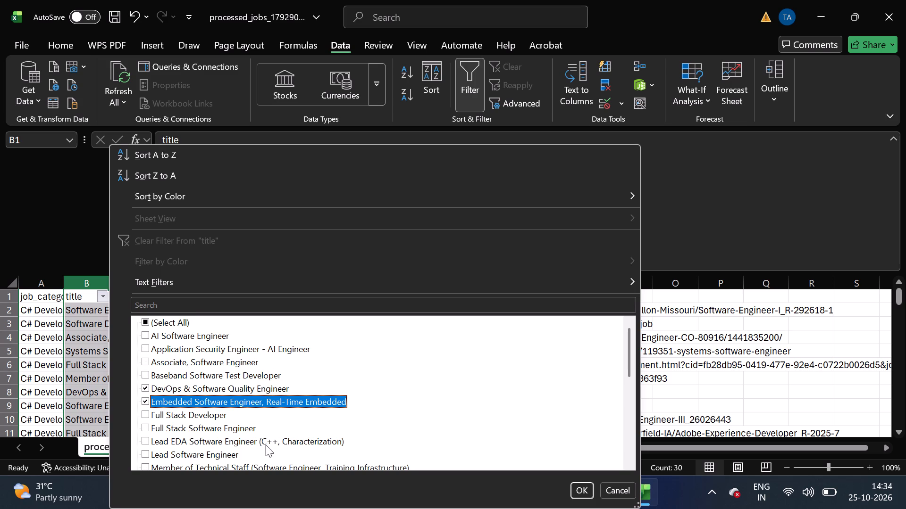
click(267, 444)
scroll(267, 444, down, 1)
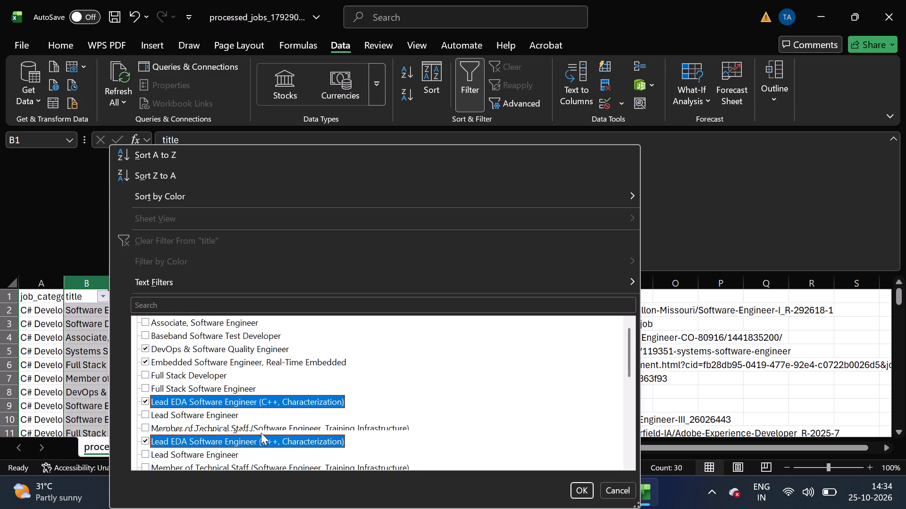
scroll(234, 457, down, 1)
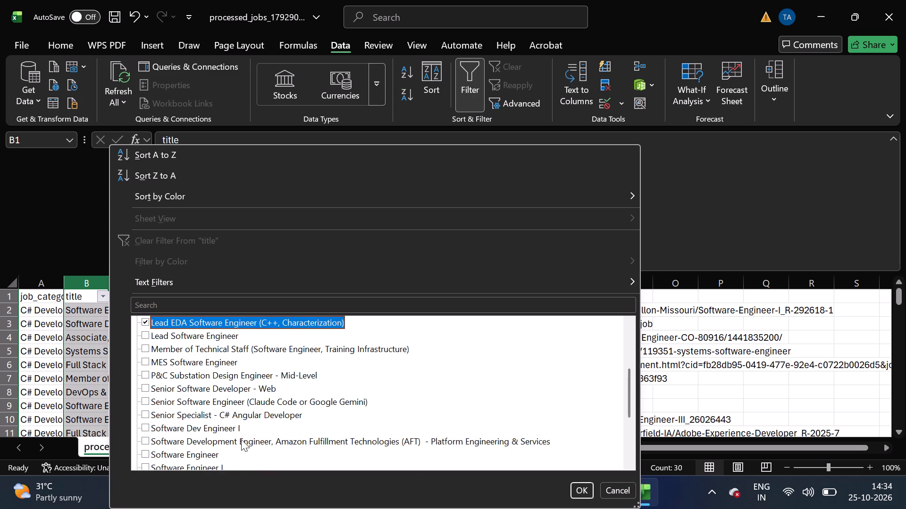
scroll(241, 439, down, 2)
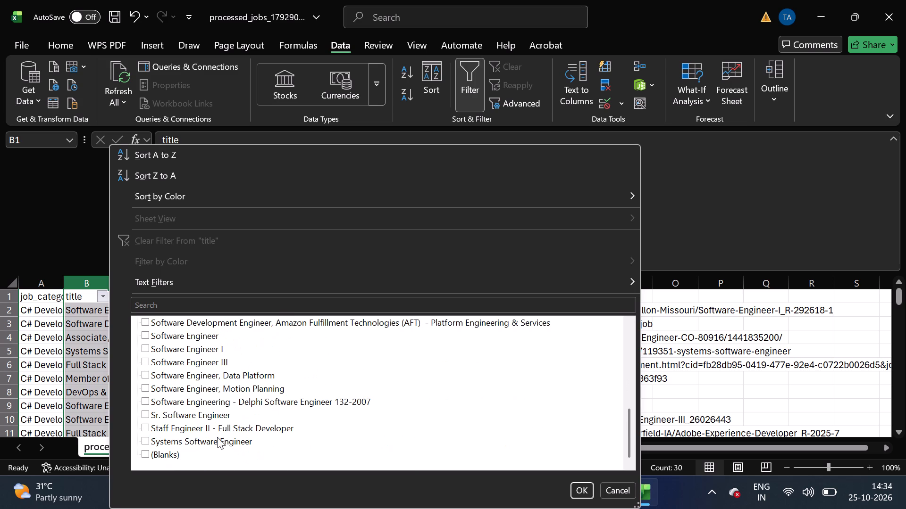
click(213, 429)
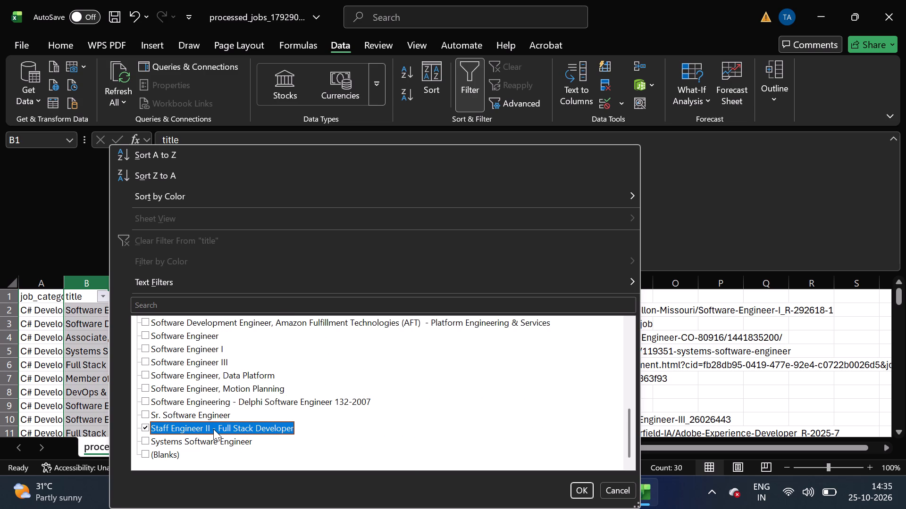
click(166, 454)
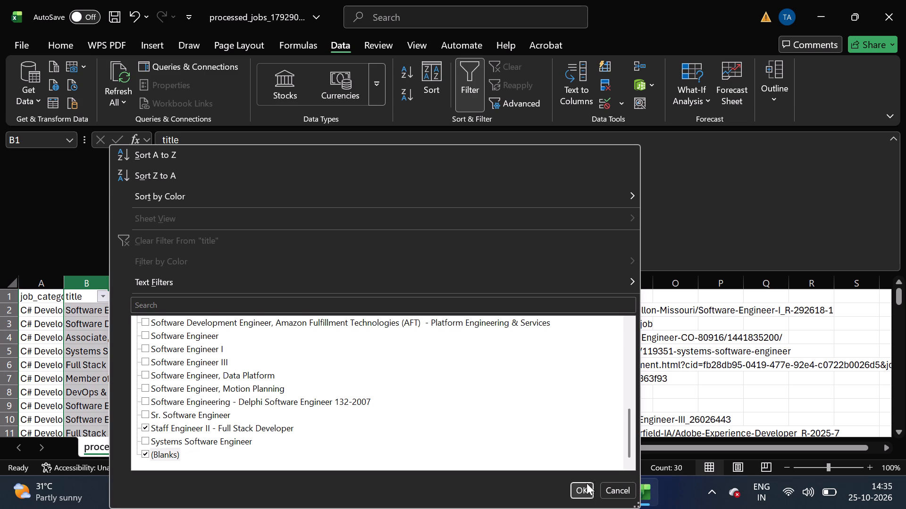
click(585, 483)
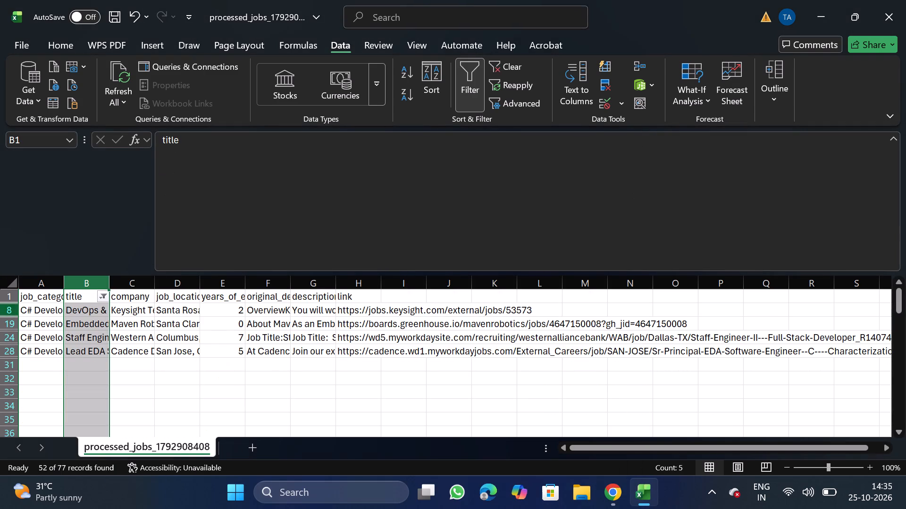
Delete all the filtered job rows below the header and remove the title filter.
click(0, 307)
key(ctrl+shift+Down)
right_click(92, 341)
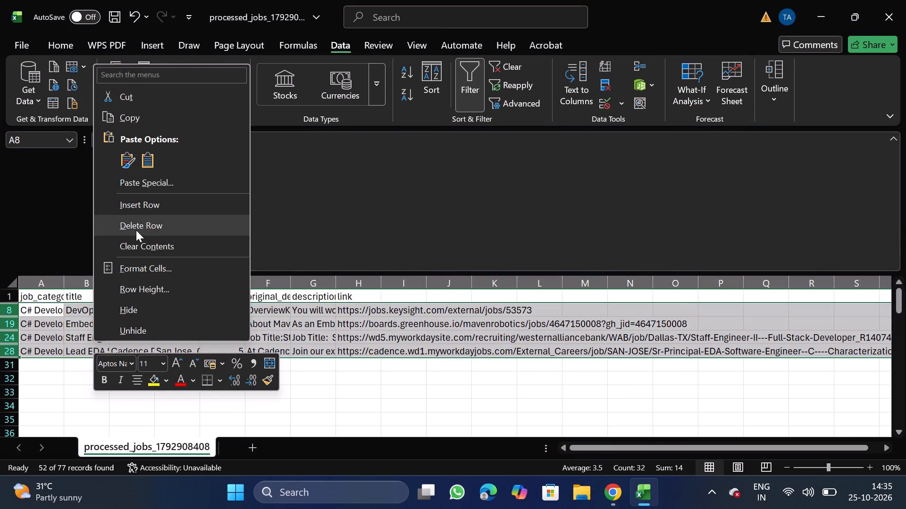
click(136, 230)
click(473, 95)
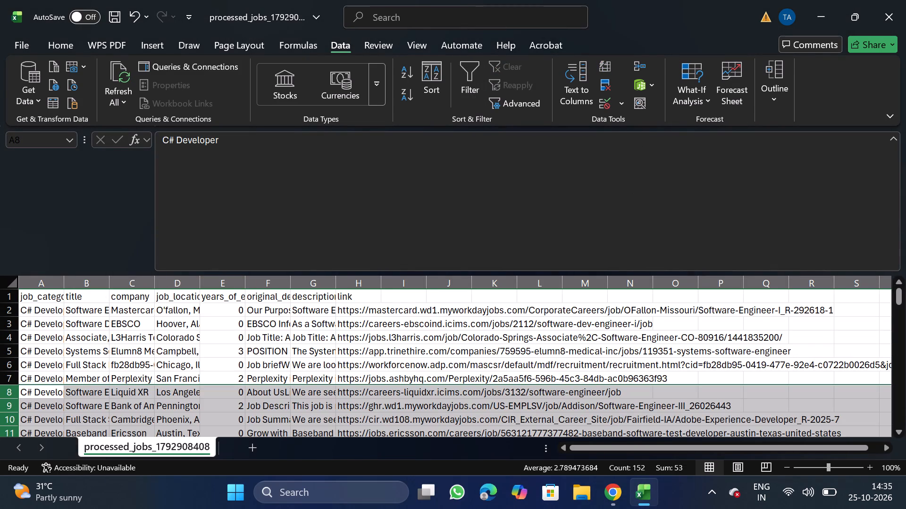
Filter the title column for "lead" to check the matching jobs, and remove the filter.
click(91, 286)
click(473, 80)
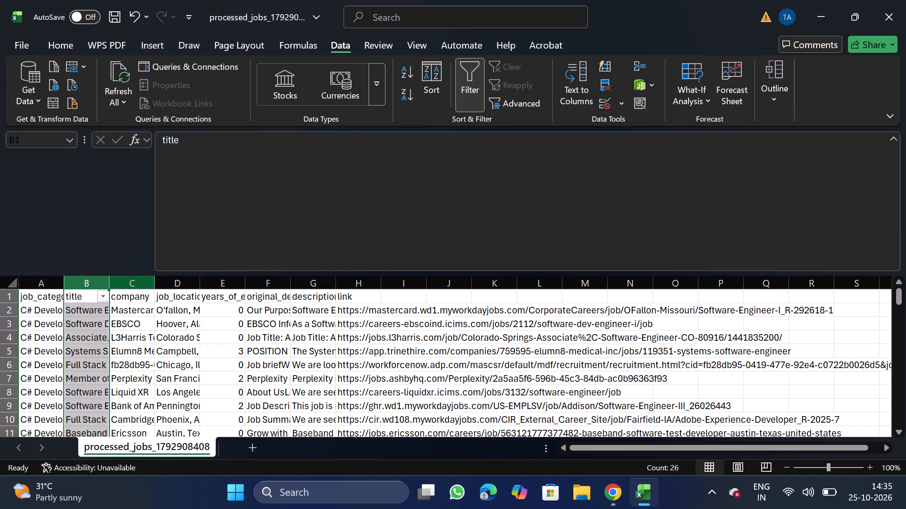
click(105, 296)
click(217, 303)
text(lead)
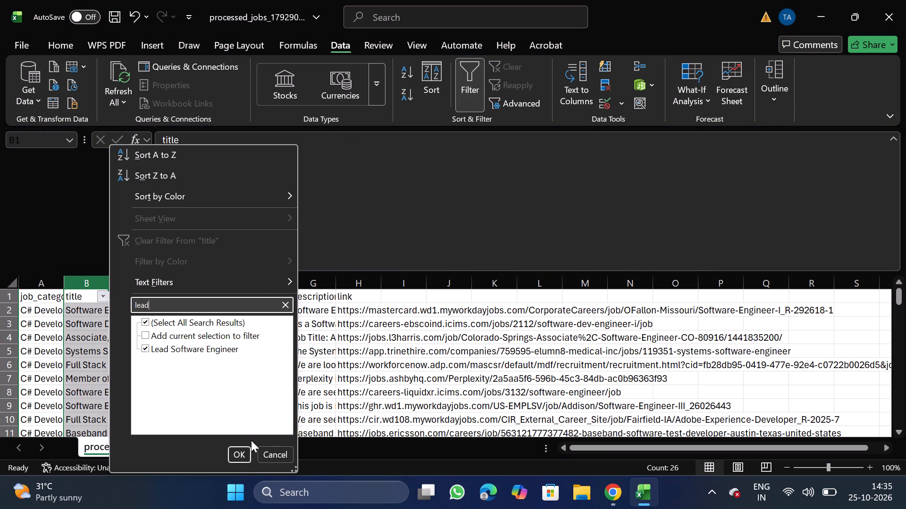
click(233, 459)
click(462, 96)
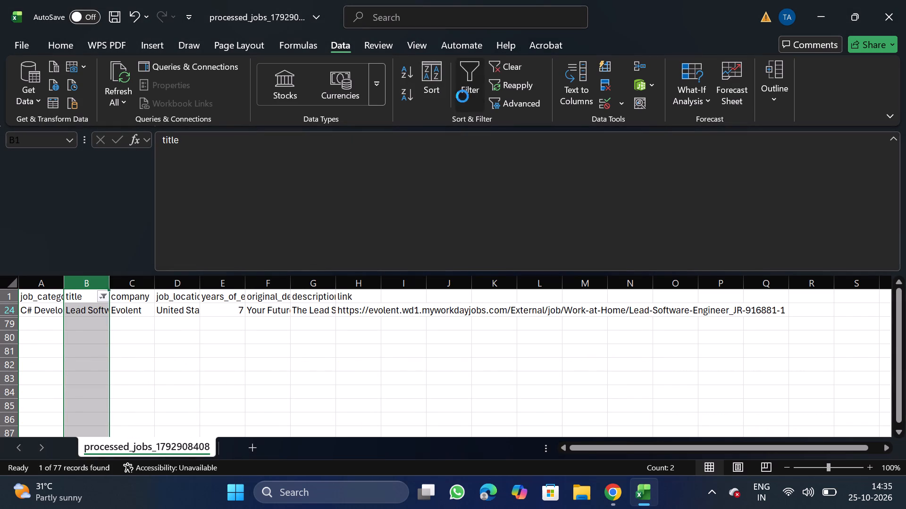
Filter the titles for "staff", delete the Member of Technical Staff row, and remove the filter.
click(91, 300)
click(471, 87)
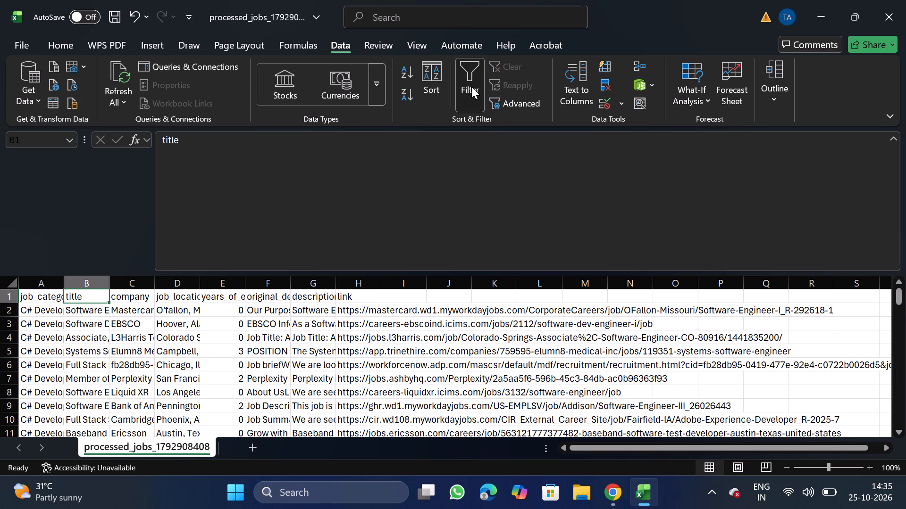
click(105, 301)
click(167, 303)
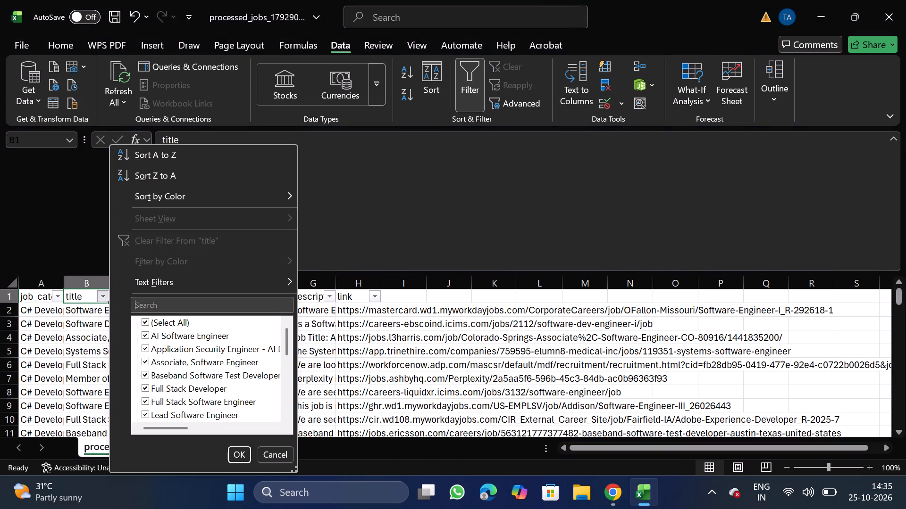
text(staff)
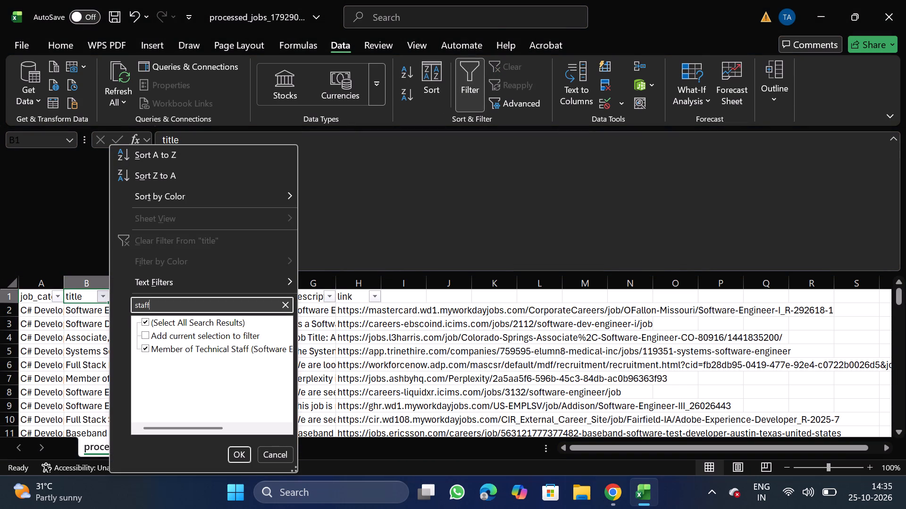
click(243, 450)
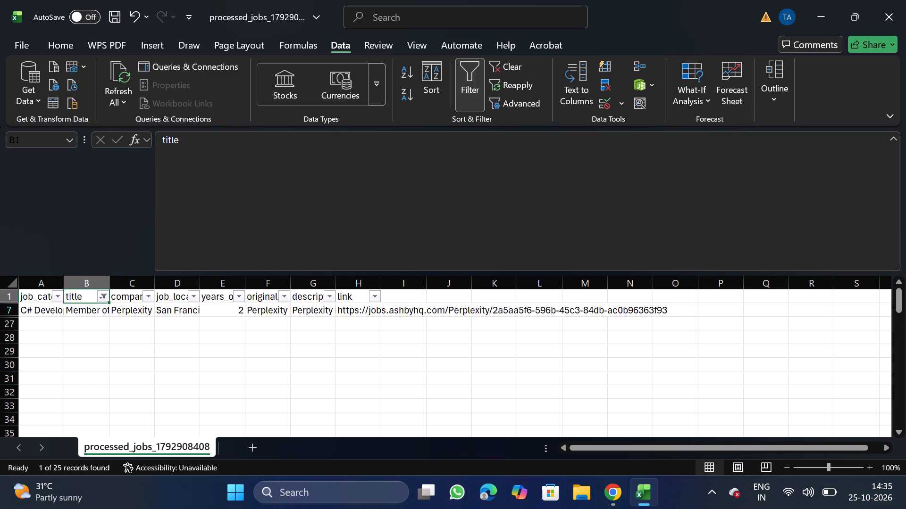
drag(2, 312, 37, 312)
right_click(37, 312)
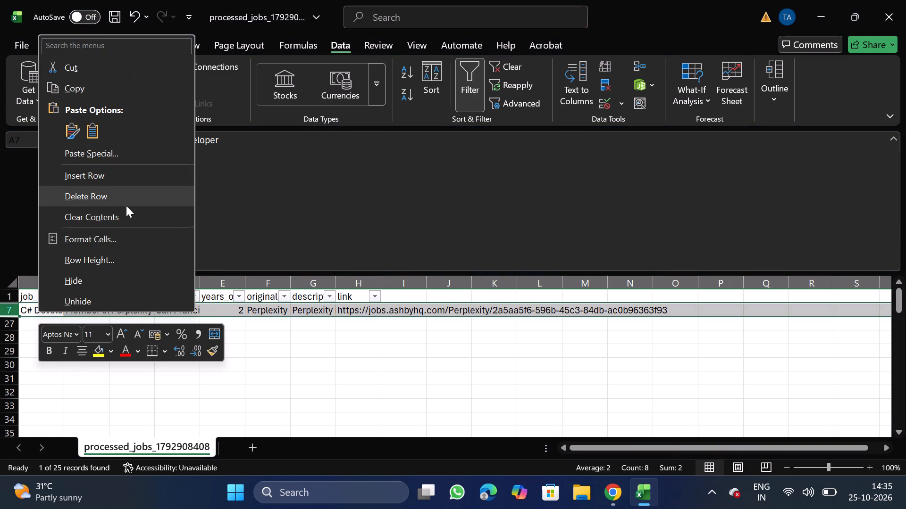
click(126, 205)
click(461, 81)
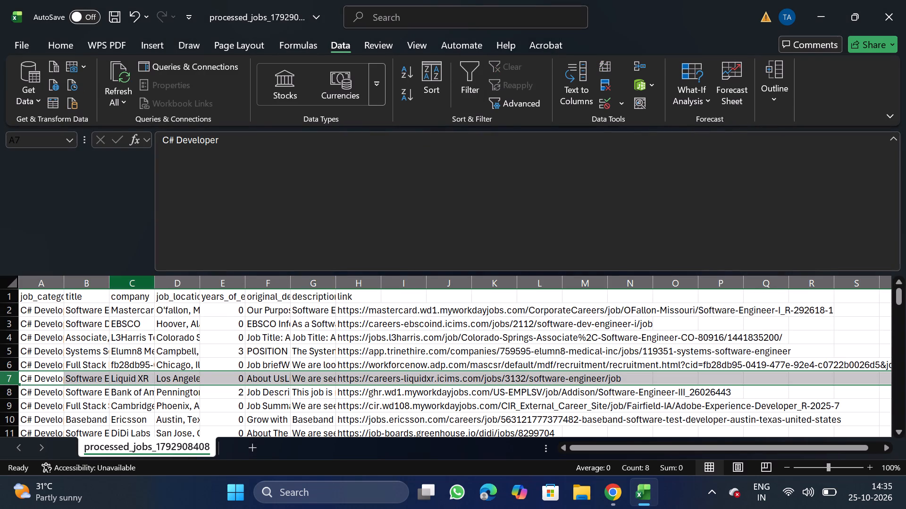
Review the remaining job titles in the title column's filter list and remove the filter.
click(96, 299)
click(462, 77)
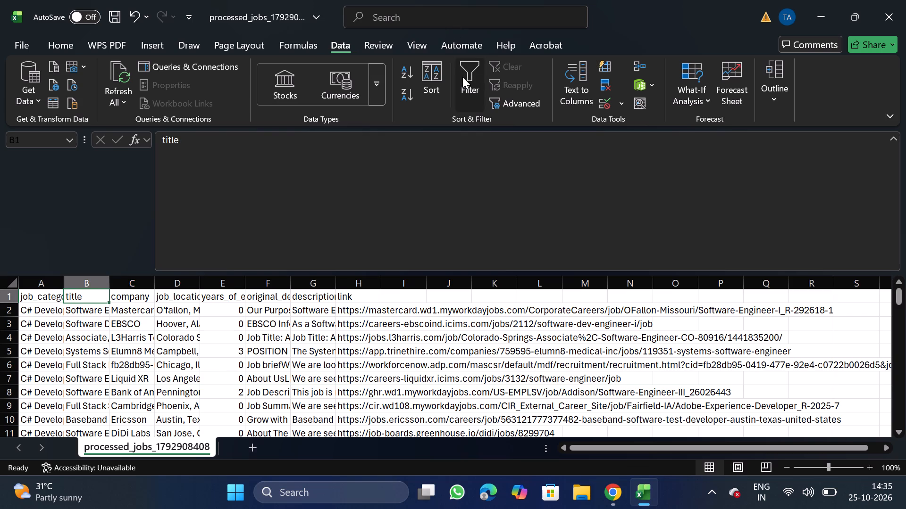
click(100, 298)
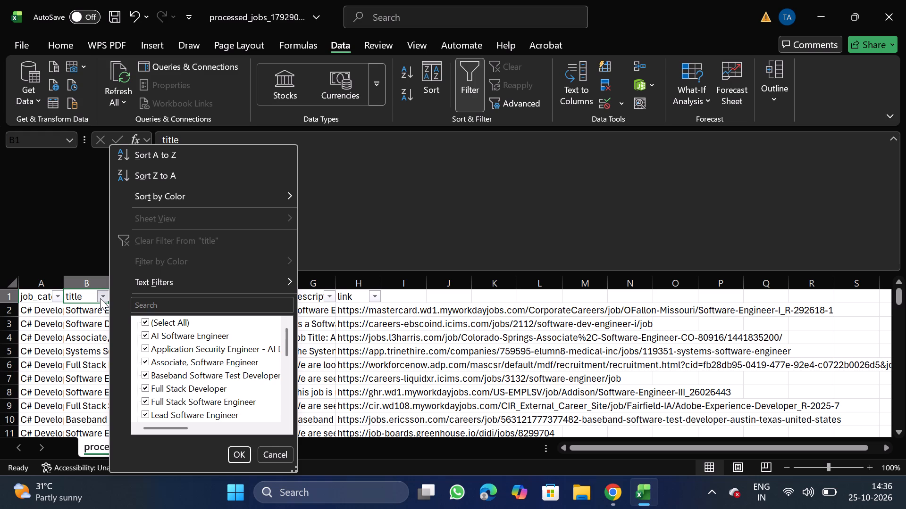
click(394, 356)
click(462, 84)
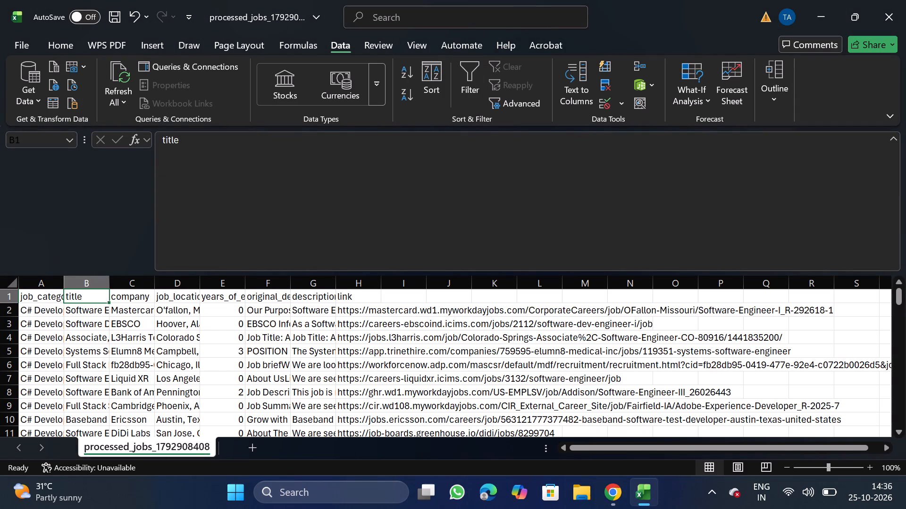
Add a filter to the company column and search its list for "walmart", "dried" and "capital".
click(129, 282)
click(472, 66)
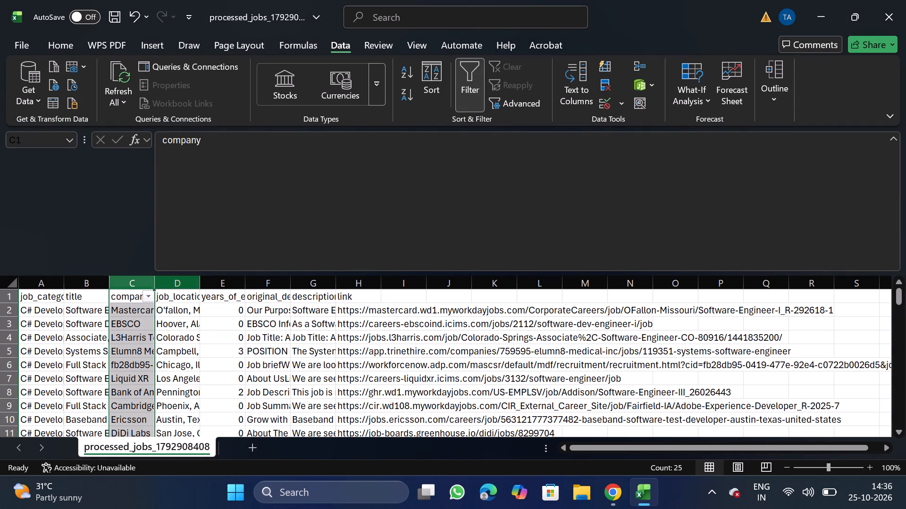
click(145, 300)
click(233, 302)
text(walmart)
key(BackSpace)
key(BackSpace)
key(BackSpace)
key(BackSpace)
key(BackSpace)
key(BackSpace)
key(BackSpace)
key(BackSpace)
key(BackSpace)
key(BackSpace)
key(BackSpace)
key(BackSpace)
key(BackSpace)
key(BackSpace)
key(BackSpace)
key(BackSpace)
key(BackSpace)
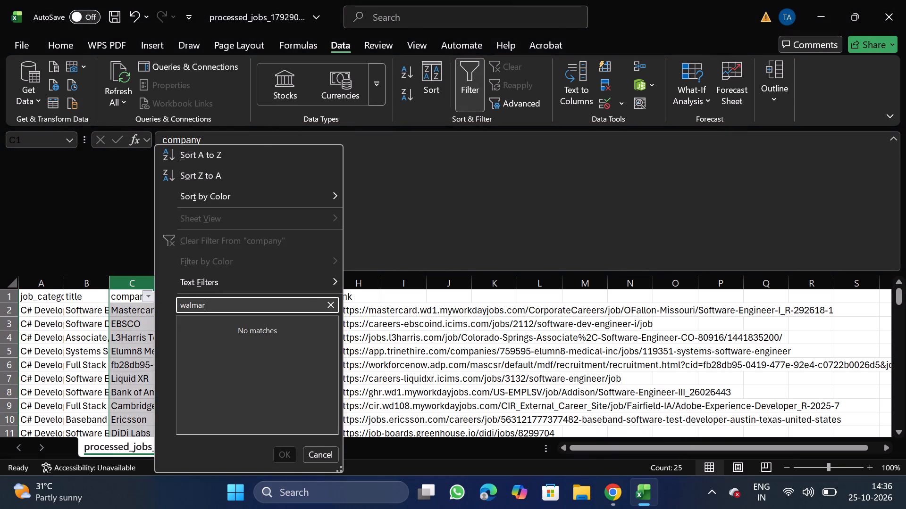
text(dried)
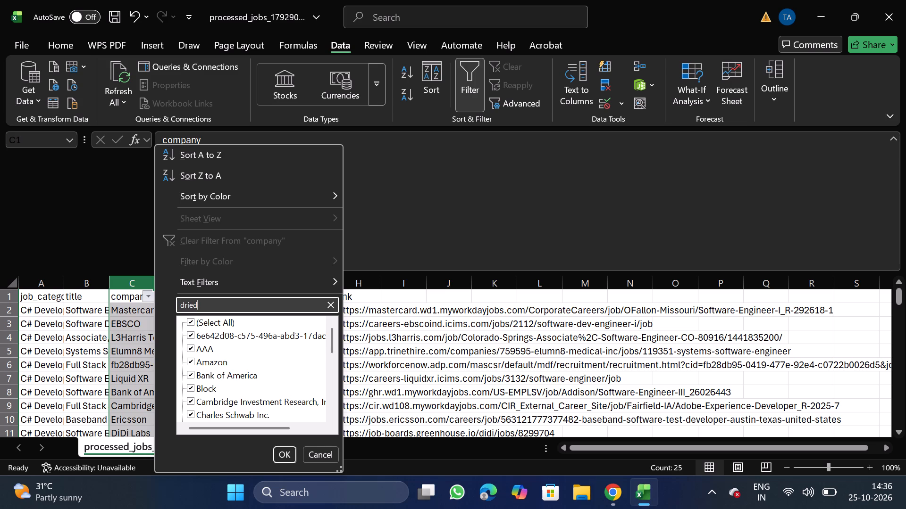
key(BackSpace)
key(BackSpace)
key(BackSpace)
key(BackSpace)
key(BackSpace)
key(BackSpace)
key(BackSpace)
key(BackSpace)
key(BackSpace)
key(BackSpace)
key(BackSpace)
key(BackSpace)
key(BackSpace)
key(BackSpace)
key(BackSpace)
key(BackSpace)
key(BackSpace)
text(capital)
key(BackSpace)
key(BackSpace)
key(BackSpace)
key(BackSpace)
key(BackSpace)
key(BackSpace)
key(BackSpace)
key(BackSpace)
key(BackSpace)
key(BackSpace)
key(BackSpace)
key(BackSpace)
key(BackSpace)
key(BackSpace)
Search the company filter list for "under", "hun", "skim", "apex" and "in landem", and remove the filter.
text(under)
key(BackSpace)
key(BackSpace)
key(BackSpace)
key(BackSpace)
key(BackSpace)
key(BackSpace)
key(BackSpace)
key(BackSpace)
key(BackSpace)
key(BackSpace)
key(BackSpace)
key(BackSpace)
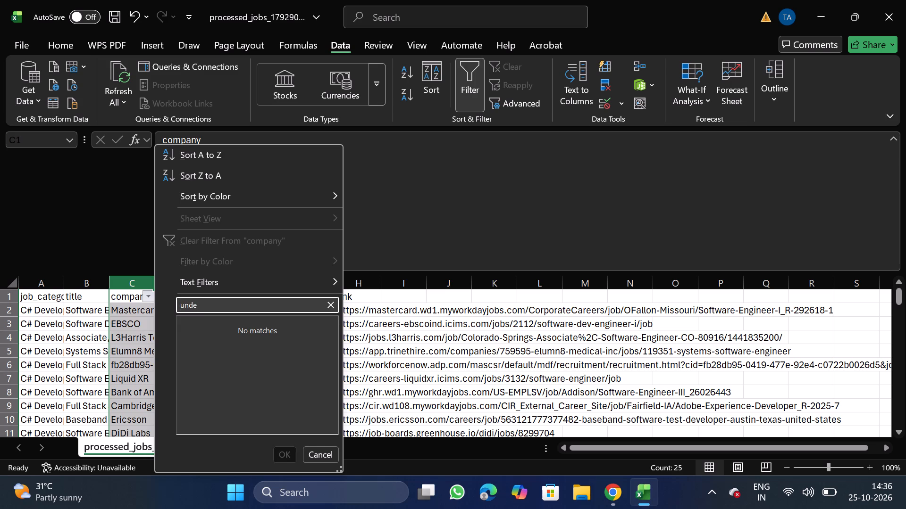
text(hun)
key(BackSpace)
key(BackSpace)
key(BackSpace)
key(BackSpace)
key(BackSpace)
key(BackSpace)
key(BackSpace)
key(BackSpace)
key(BackSpace)
key(BackSpace)
key(BackSpace)
key(BackSpace)
text(skim)
key(BackSpace)
key(BackSpace)
key(BackSpace)
key(BackSpace)
key(BackSpace)
key(BackSpace)
key(BackSpace)
key(BackSpace)
key(BackSpace)
key(BackSpace)
key(BackSpace)
key(BackSpace)
text(apex)
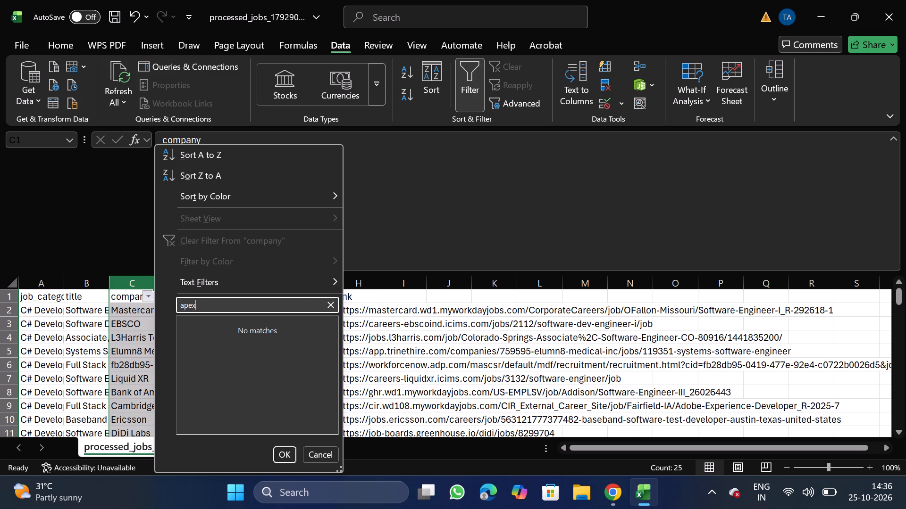
key(BackSpace)
key(BackSpace)
key(BackSpace)
key(BackSpace)
key(BackSpace)
key(BackSpace)
key(BackSpace)
key(BackSpace)
key(BackSpace)
key(BackSpace)
text(in landem)
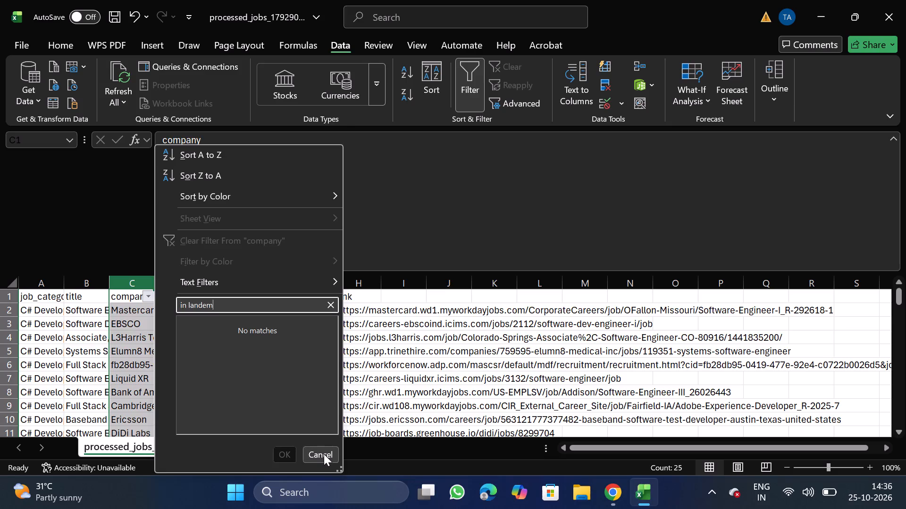
click(324, 454)
click(465, 73)
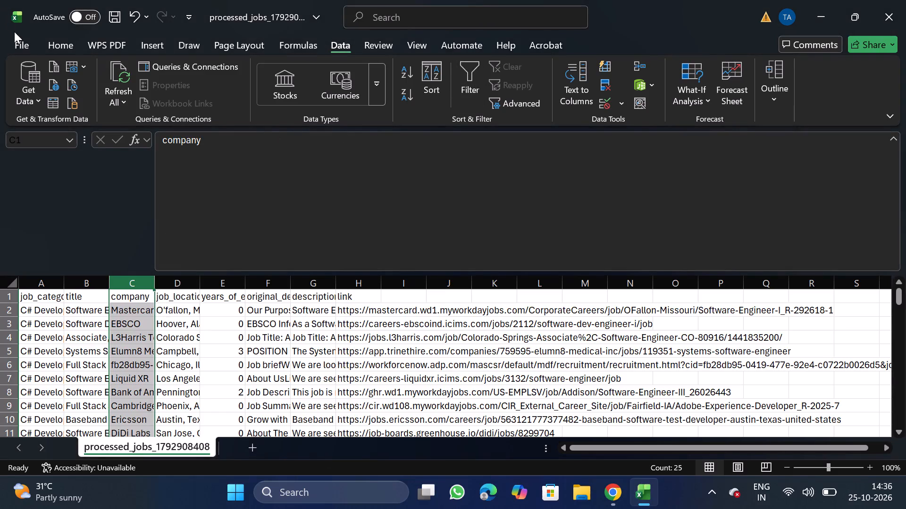
Save the cleaned sheet as a comma-delimited CSV named C# D_10_25 in the Daily Scraping jobs folder under Documents.
click(26, 46)
triple_click(53, 241)
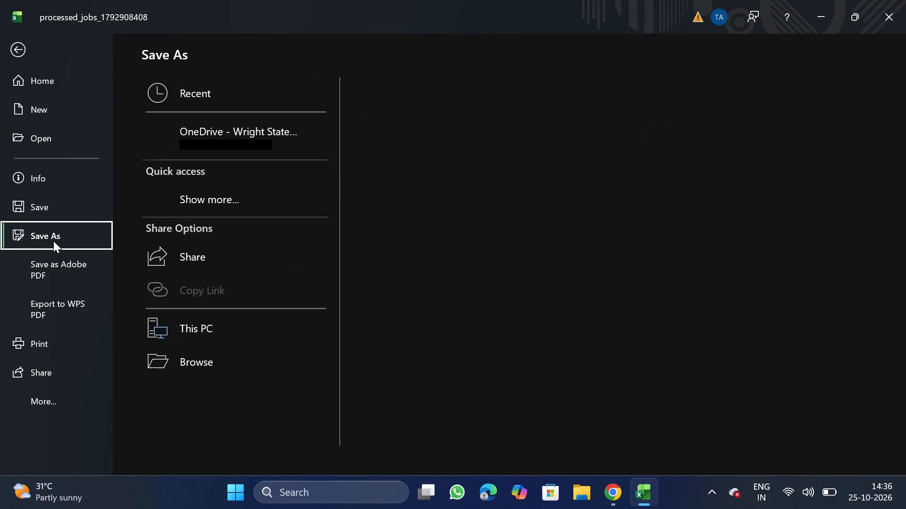
triple_click(206, 400)
click(206, 400)
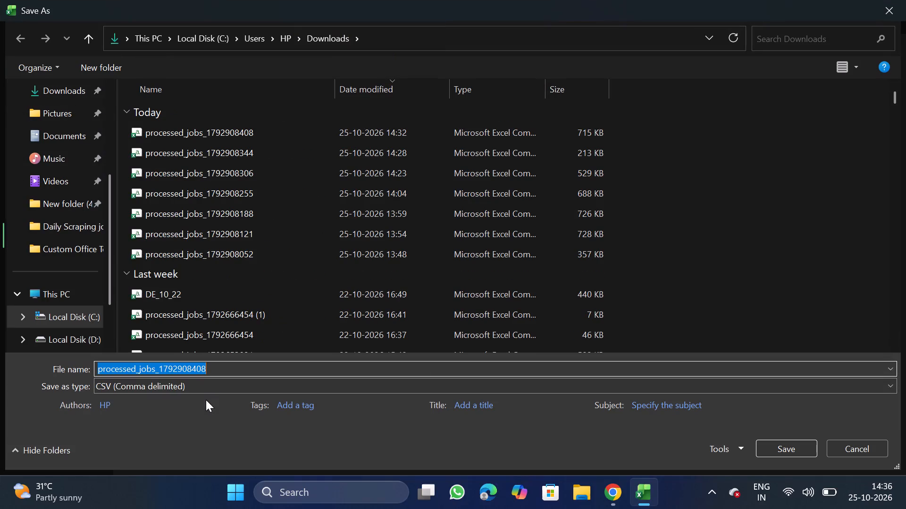
double_click(67, 140)
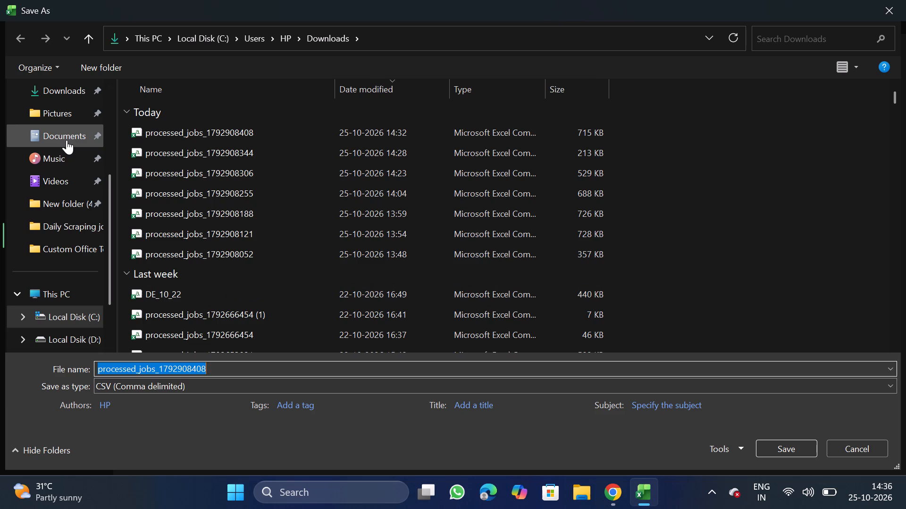
double_click(217, 156)
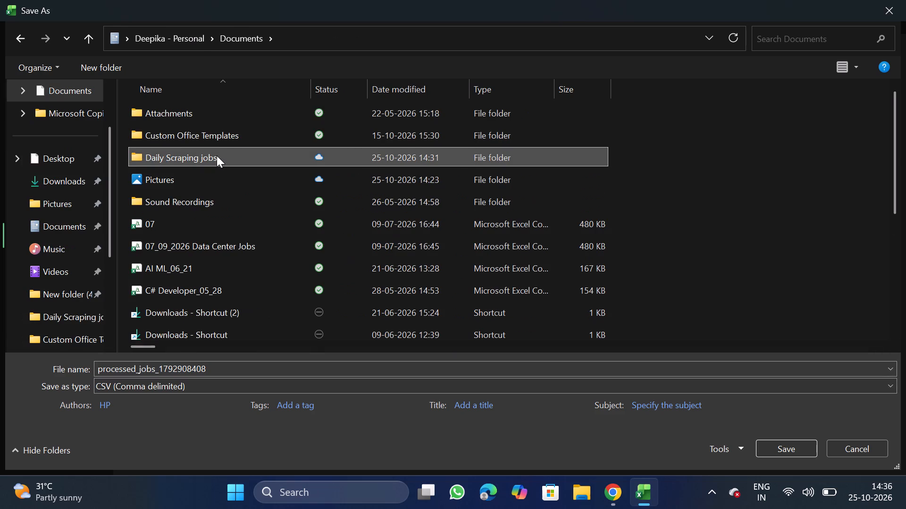
click(239, 370)
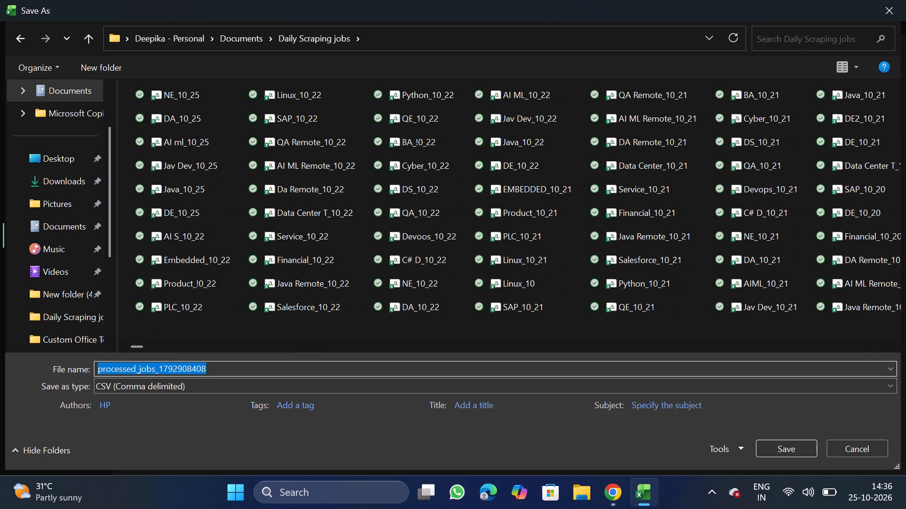
key(BackSpace)
text(C# D)
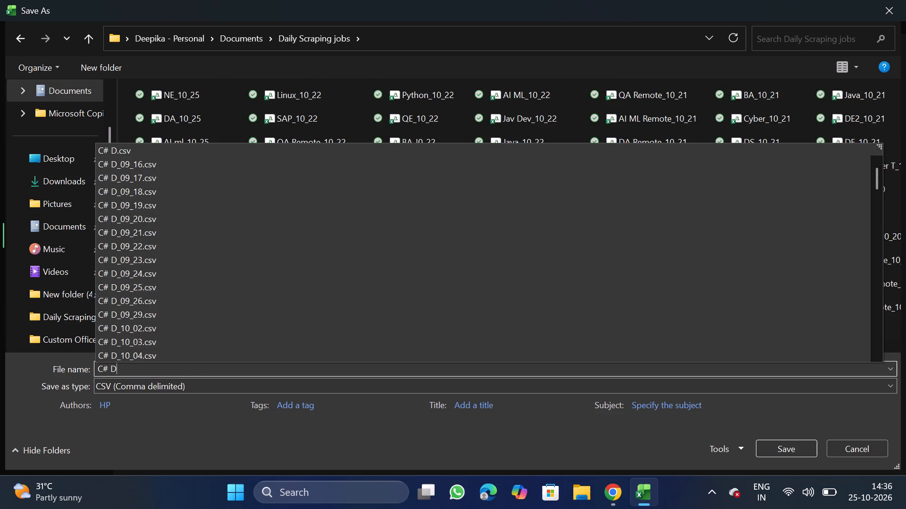
text(_10_25)
click(786, 443)
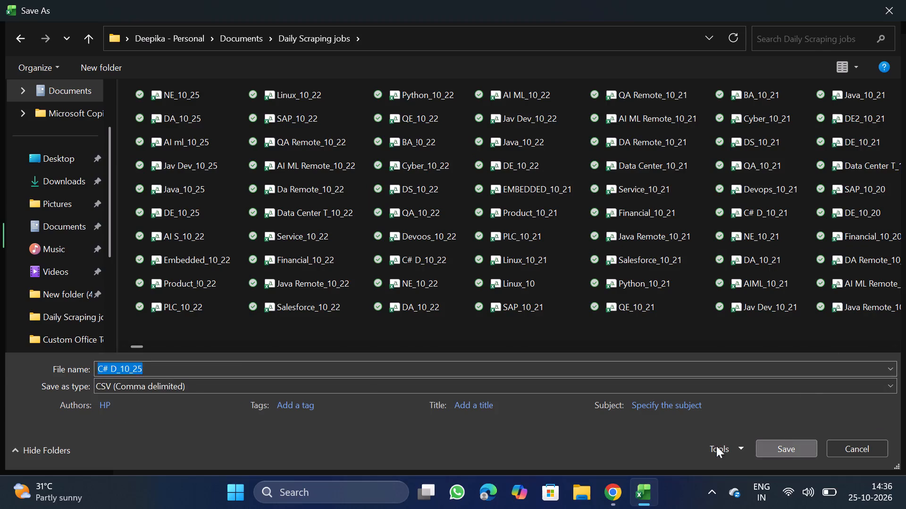
Switch to NextGenApply in Chrome and bulk upload the C# D_10_25 CSV file.
click(603, 497)
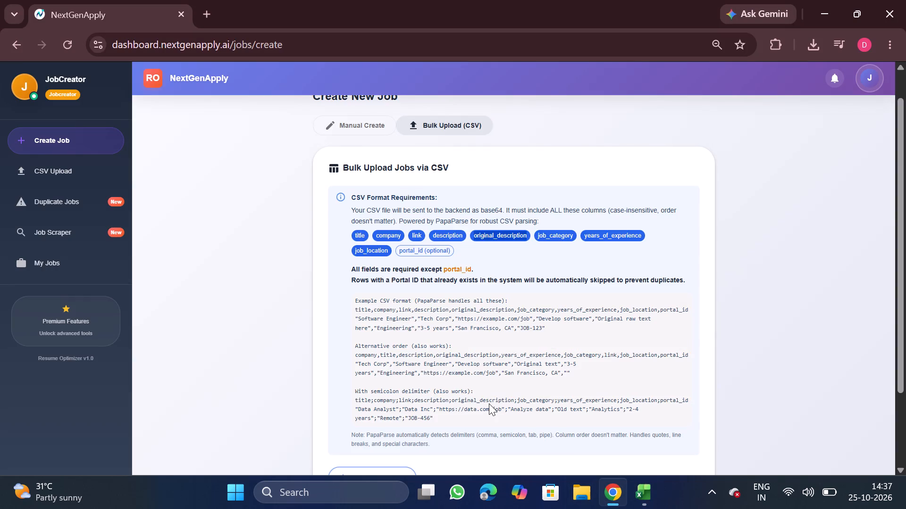
scroll(489, 403, down, 2)
click(379, 381)
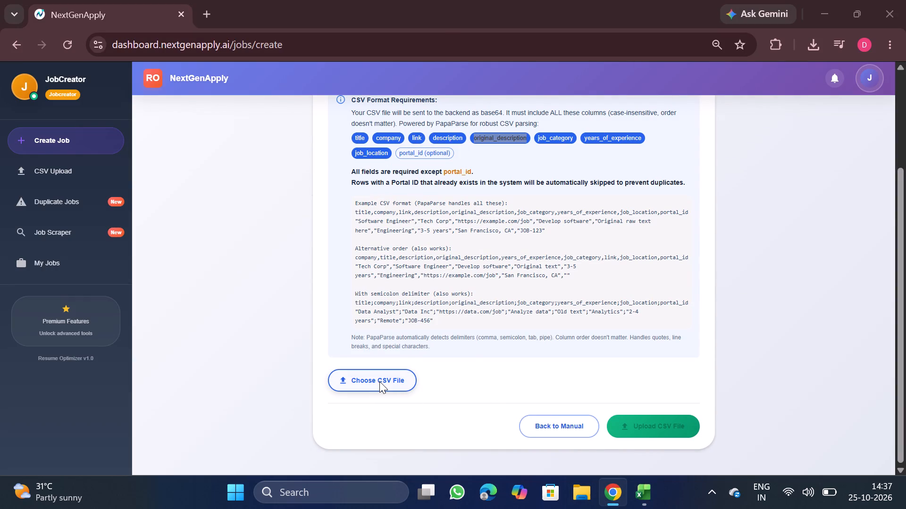
double_click(222, 98)
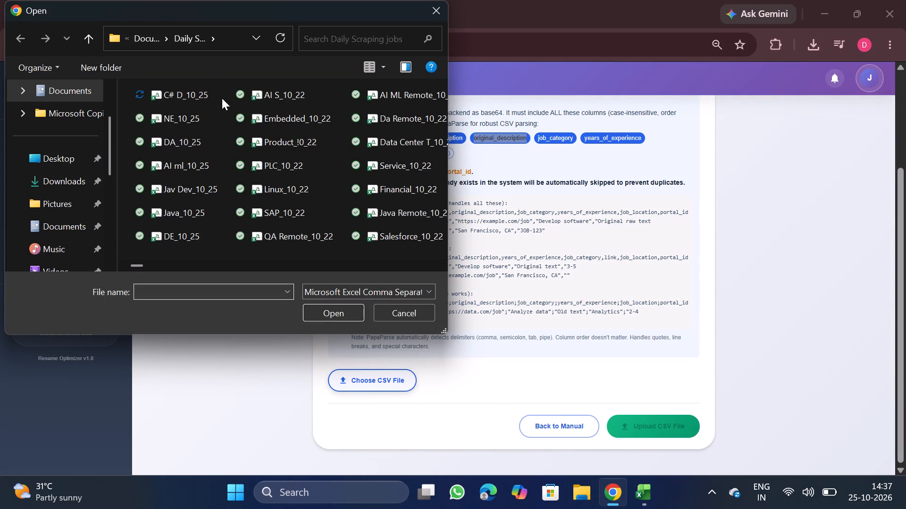
double_click(205, 95)
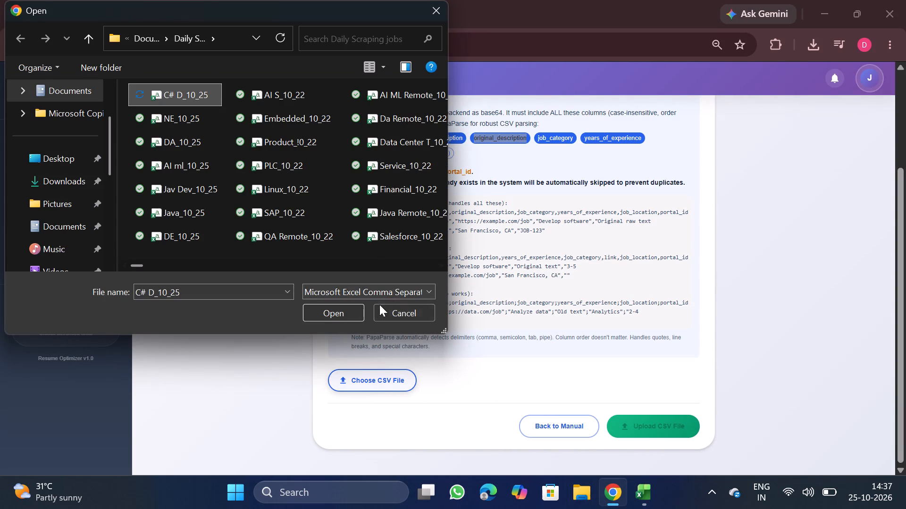
click(341, 310)
scroll(506, 382, down, 2)
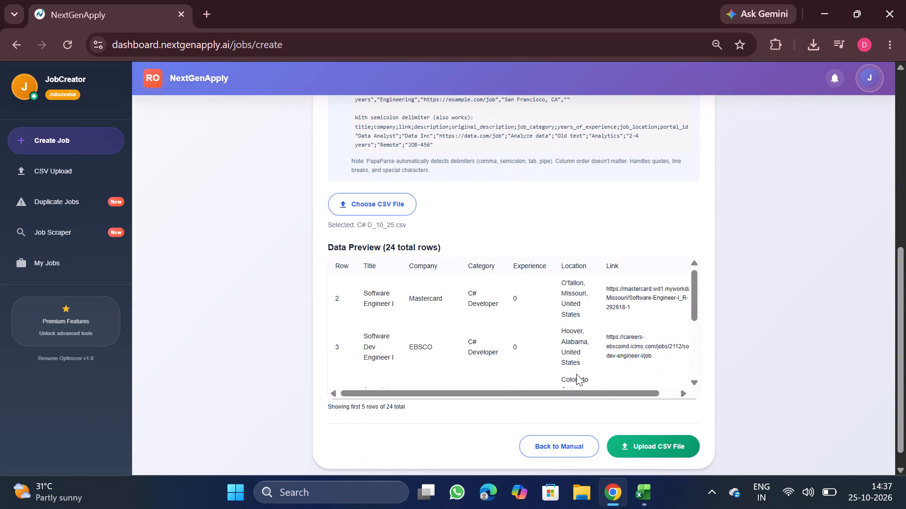
scroll(576, 374, down, 4)
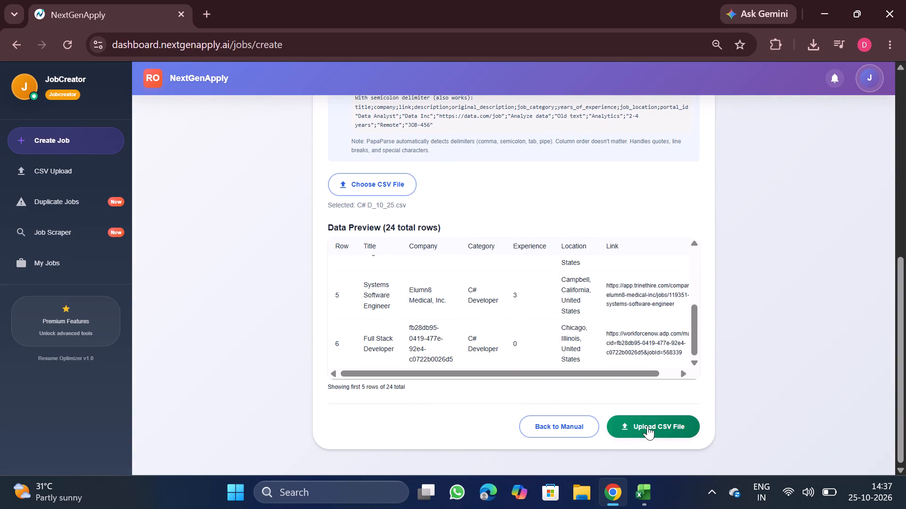
click(649, 430)
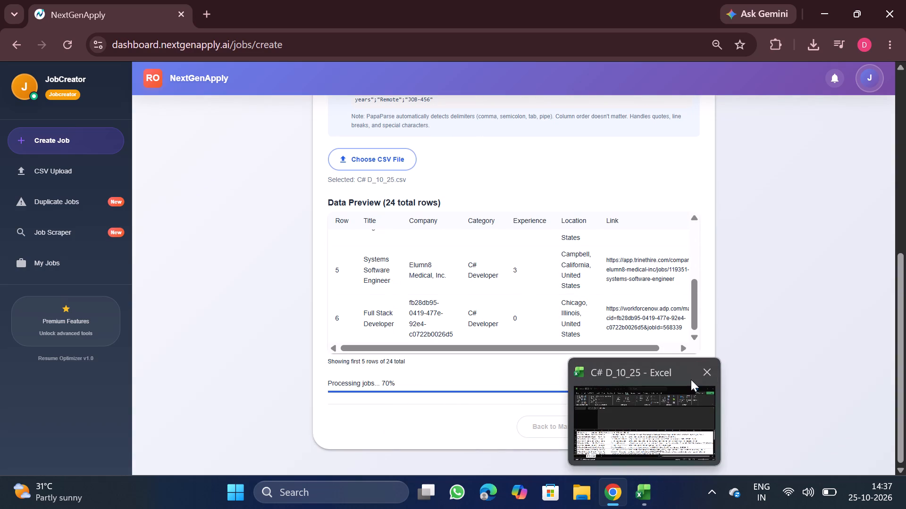
Close the C# D_10_25 workbook in Excel.
click(707, 366)
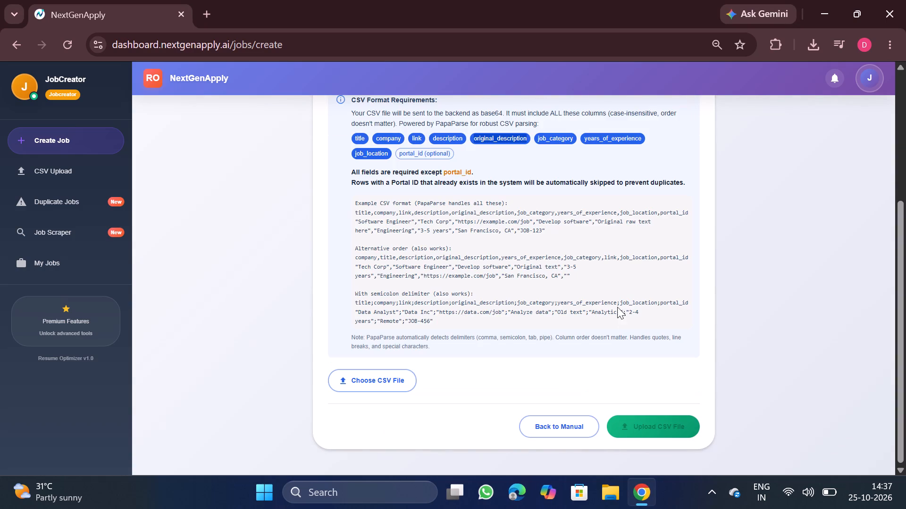
Download the processed Devops Engineer CSV (#4501) from the CSV upload history and open it in Excel.
scroll(614, 297, up, 7)
click(61, 173)
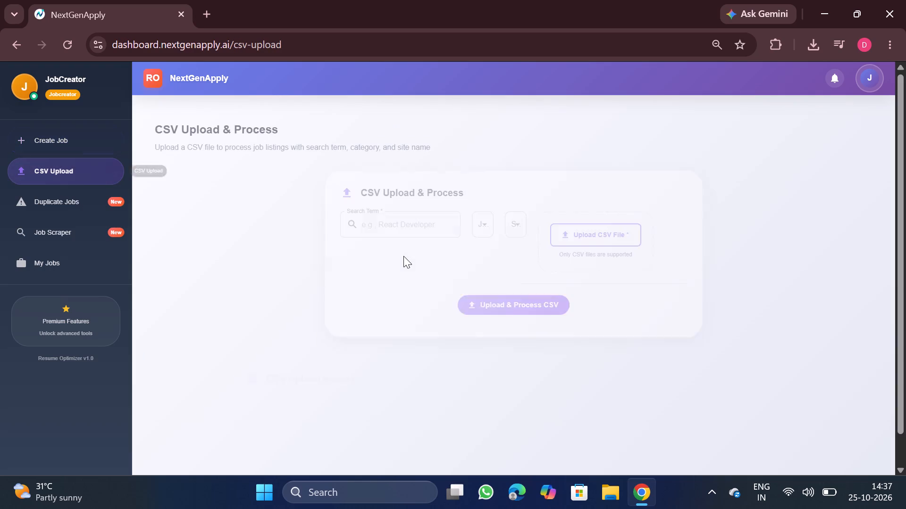
scroll(403, 256, up, 3)
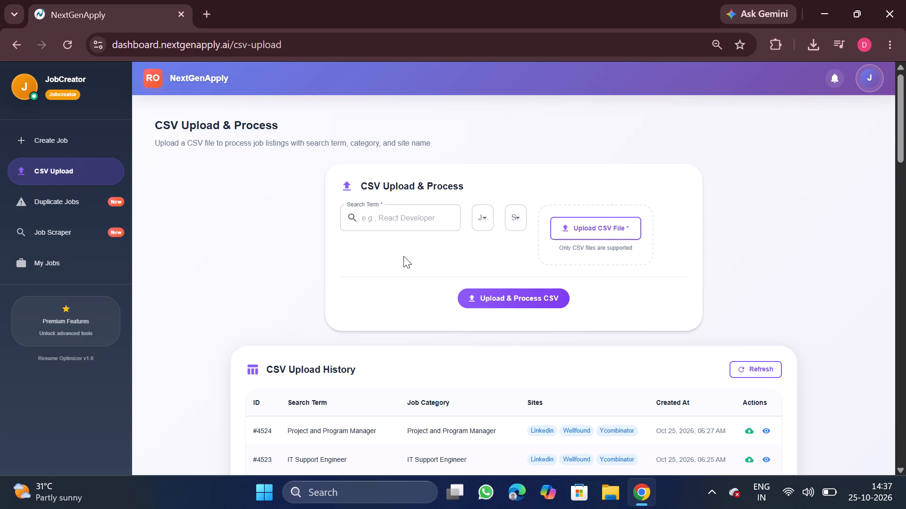
scroll(447, 296, down, 1)
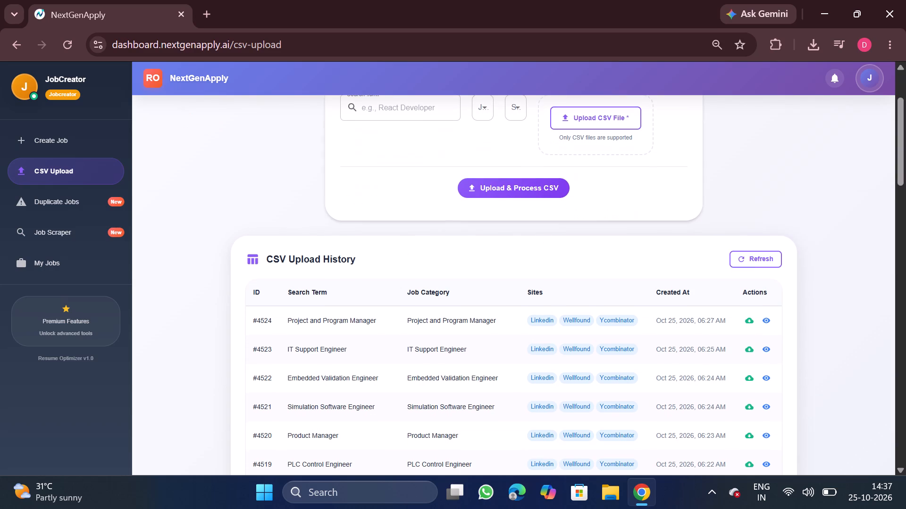
scroll(458, 251, down, 2)
scroll(567, 313, down, 3)
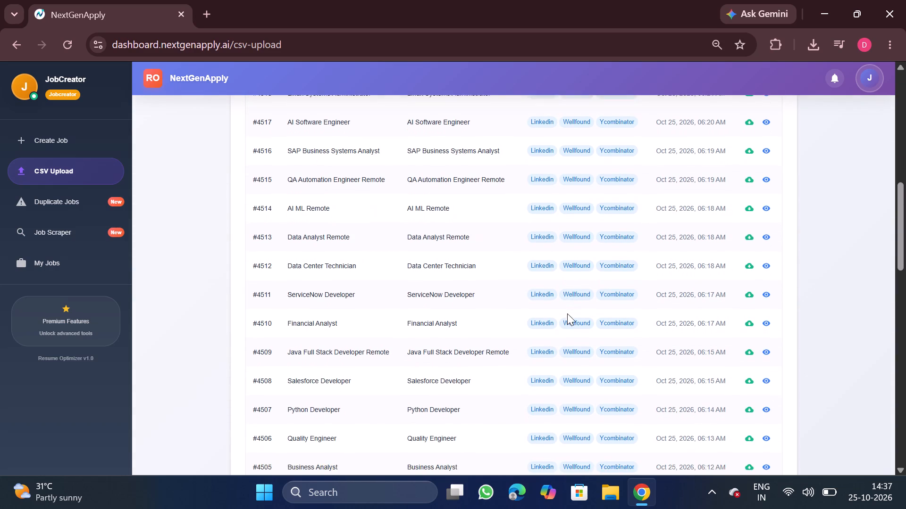
scroll(567, 313, down, 2)
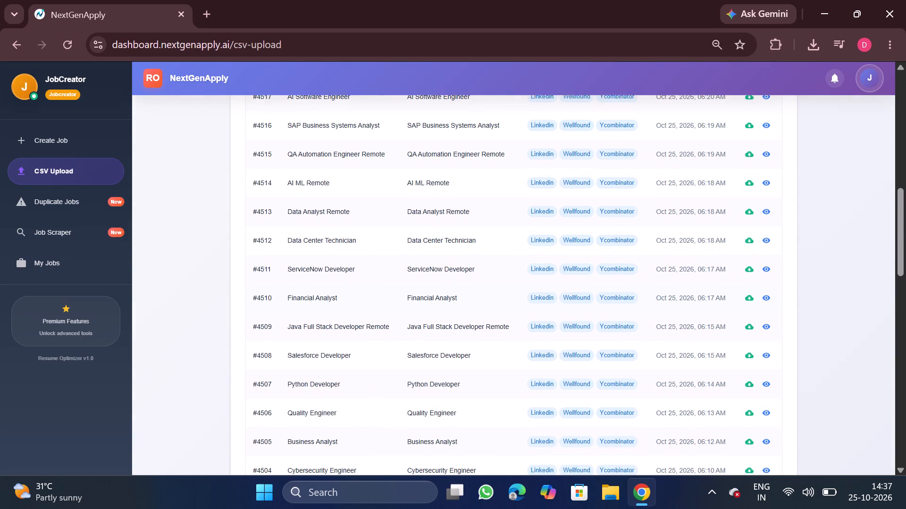
scroll(567, 313, down, 2)
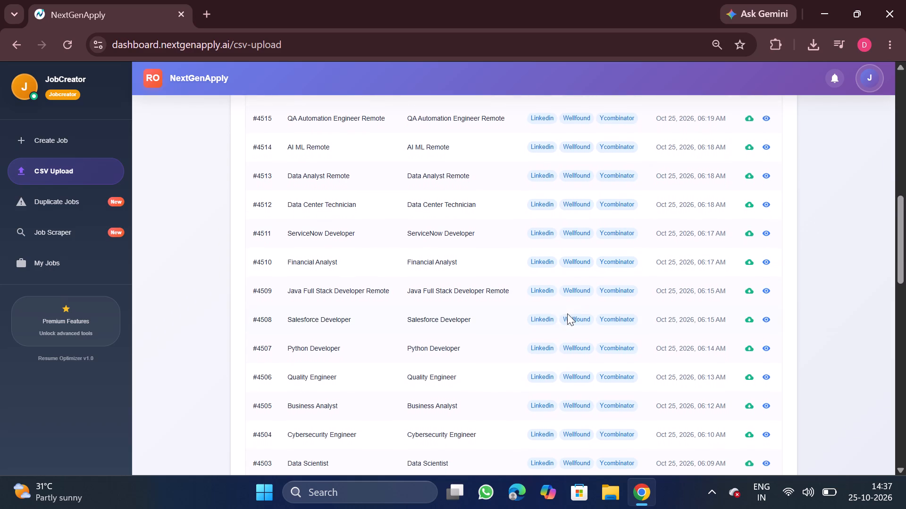
scroll(567, 313, down, 1)
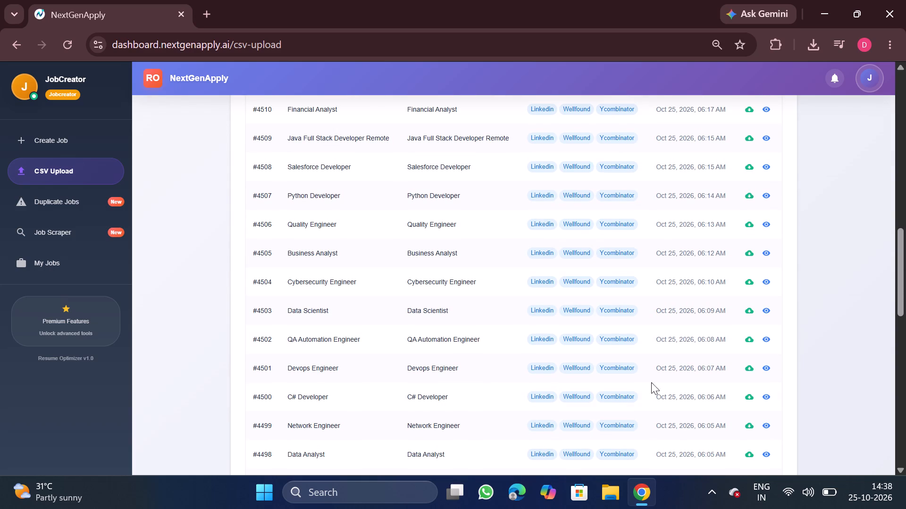
click(746, 368)
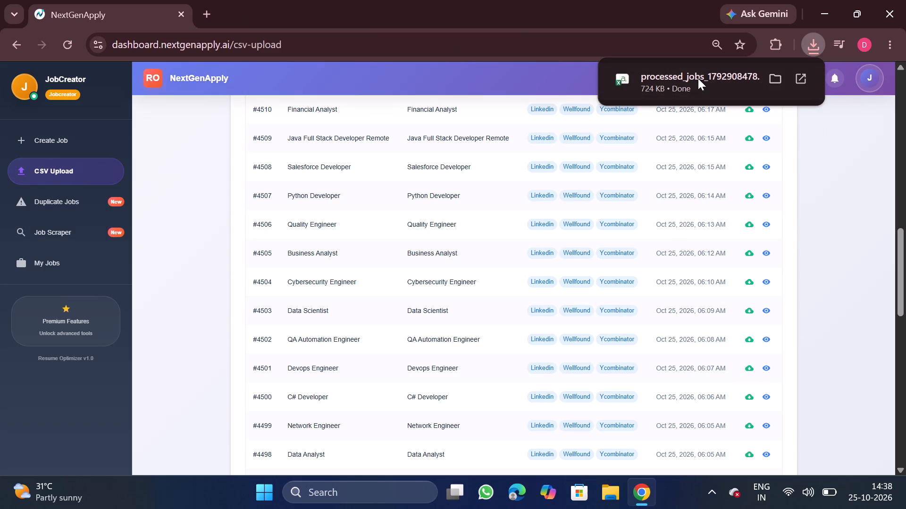
click(698, 78)
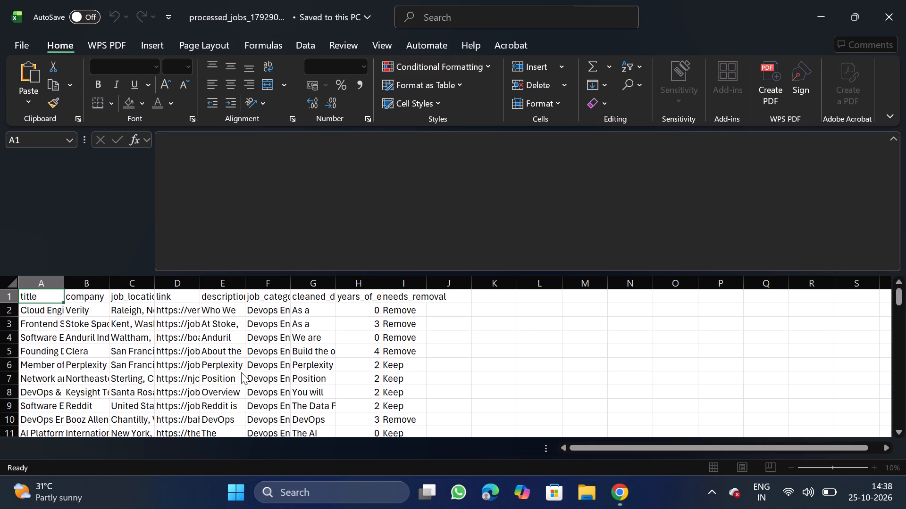
Remove duplicate rows from the Devops Engineer sheet, comparing only the company column.
click(250, 371)
key(ctrl+a)
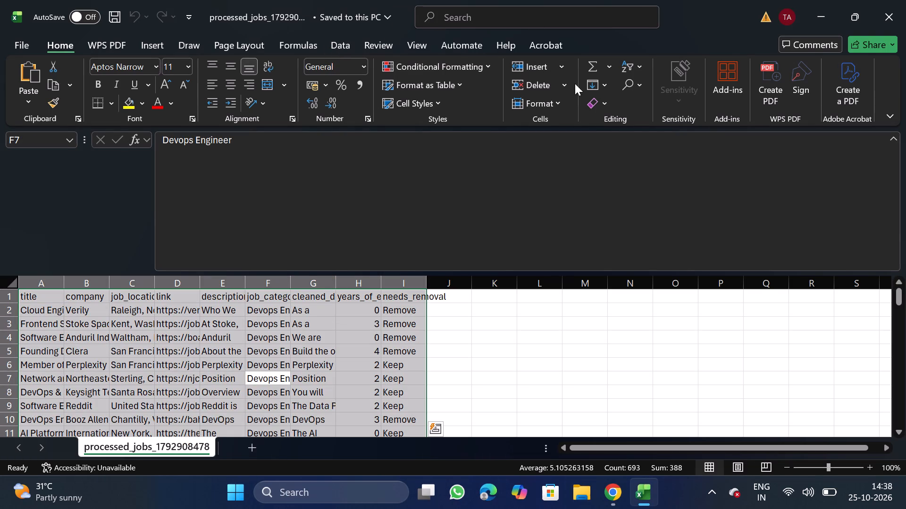
click(338, 47)
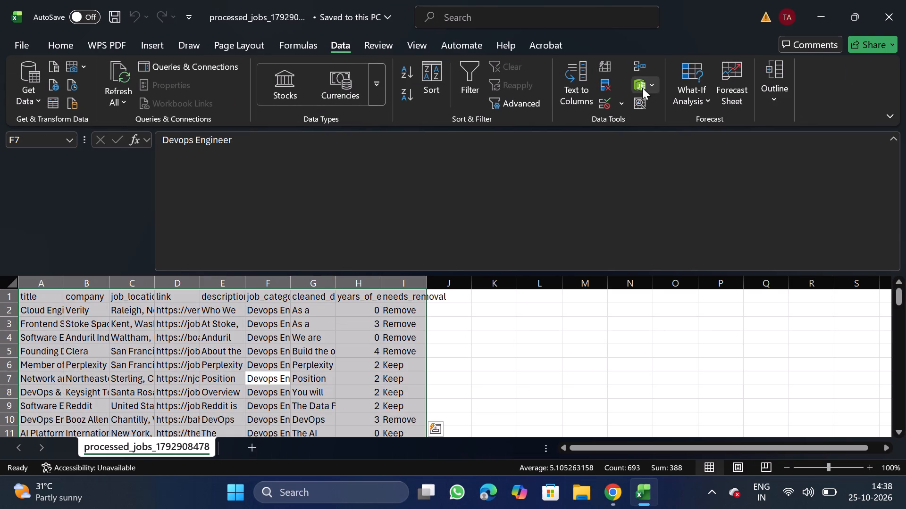
click(601, 83)
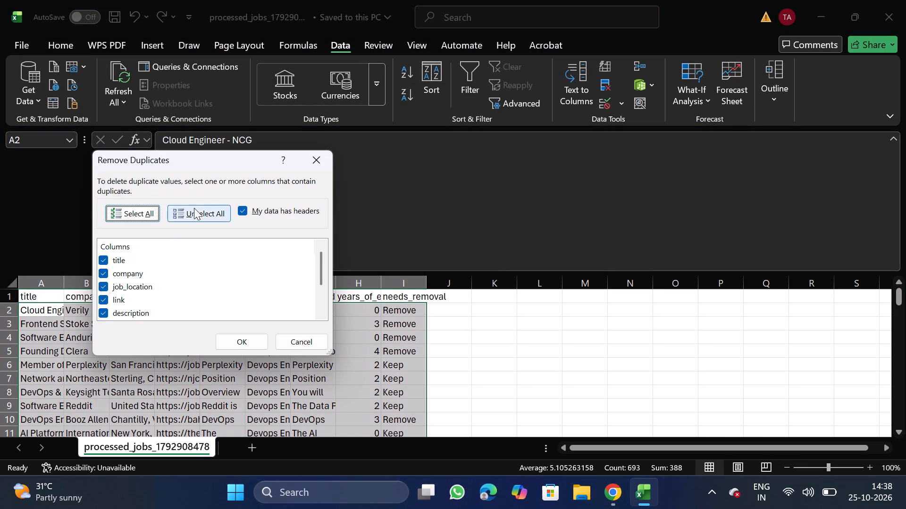
click(199, 210)
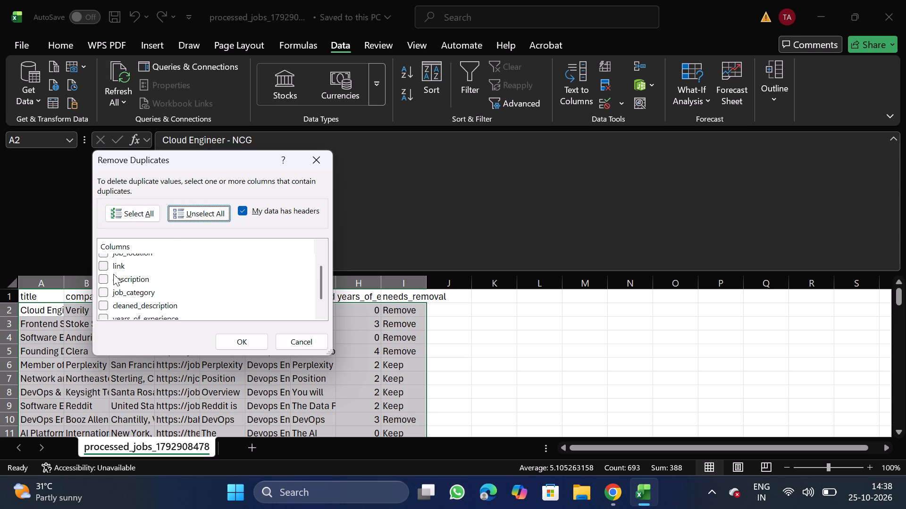
scroll(121, 300, down, 1)
scroll(116, 297, up, 1)
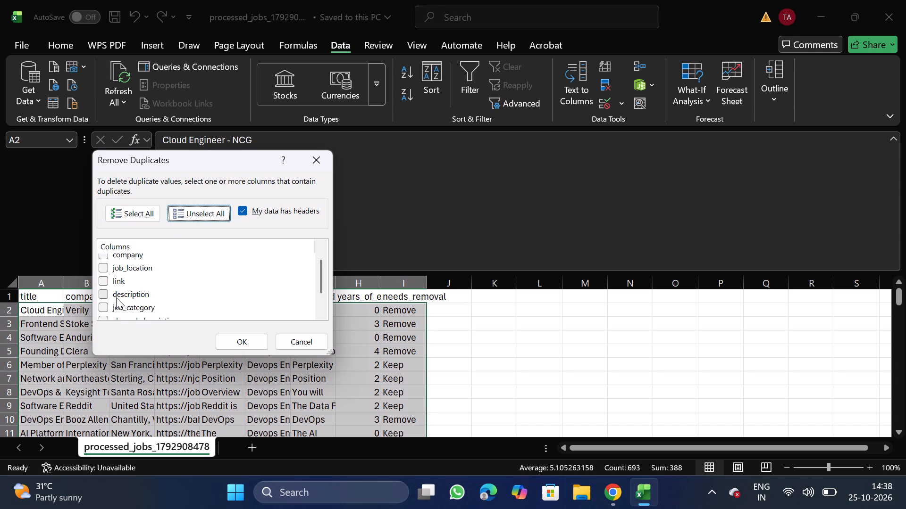
scroll(116, 297, down, 1)
scroll(116, 297, up, 1)
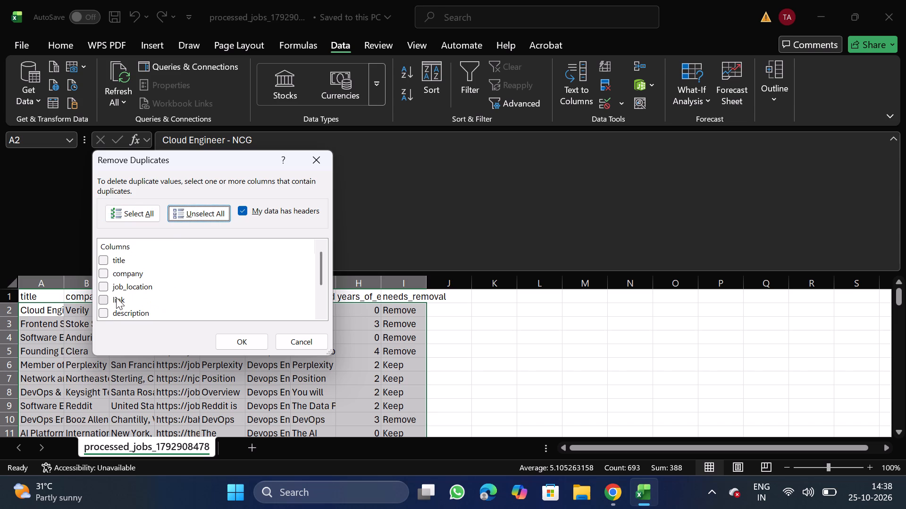
click(102, 272)
click(239, 345)
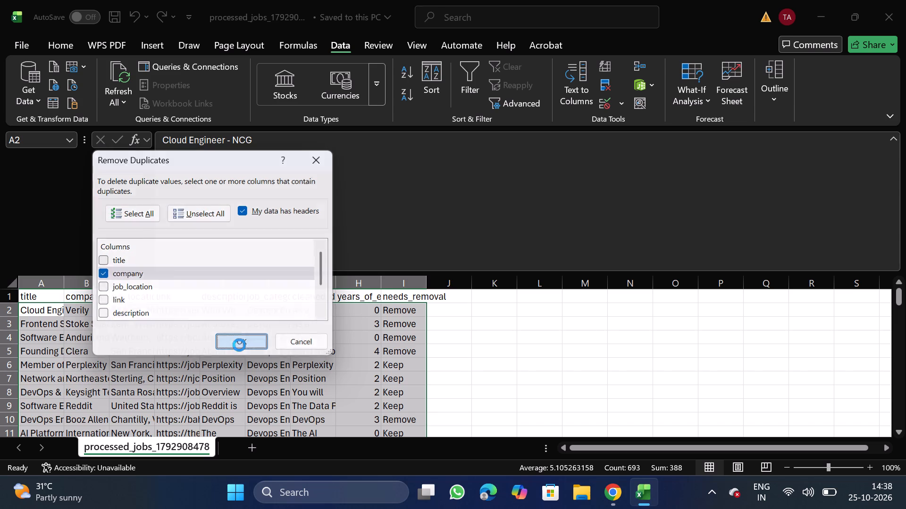
click(533, 276)
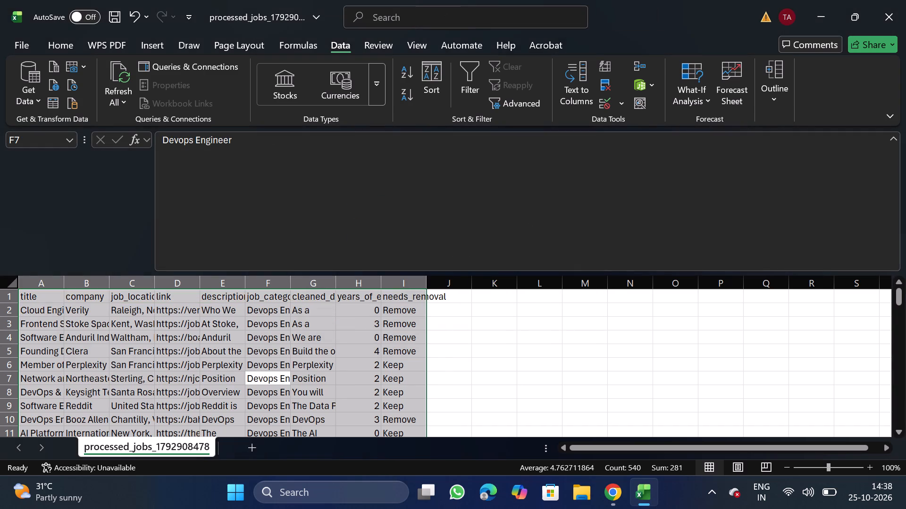
Filter needs_removal to Remove, delete all the matching rows, and turn the filter off.
click(406, 301)
click(472, 94)
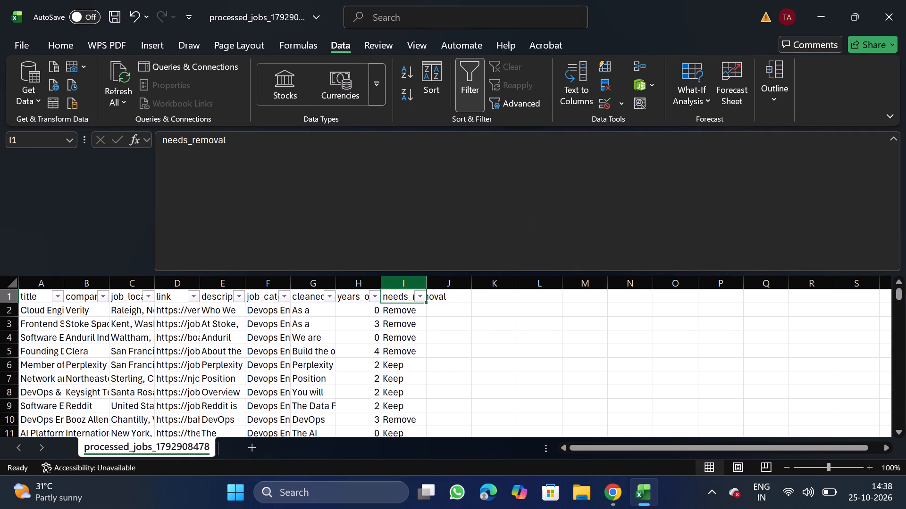
click(416, 296)
click(271, 339)
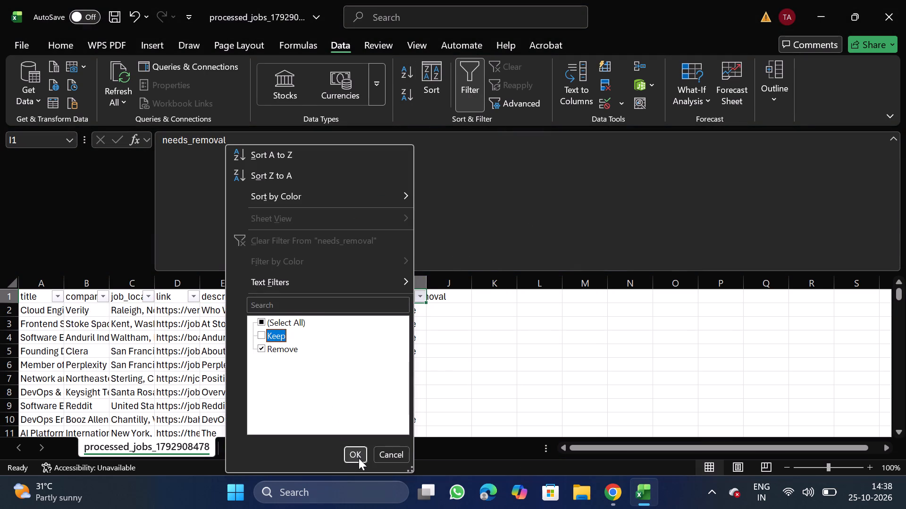
click(359, 458)
click(0, 309)
key(ctrl+shift+Down)
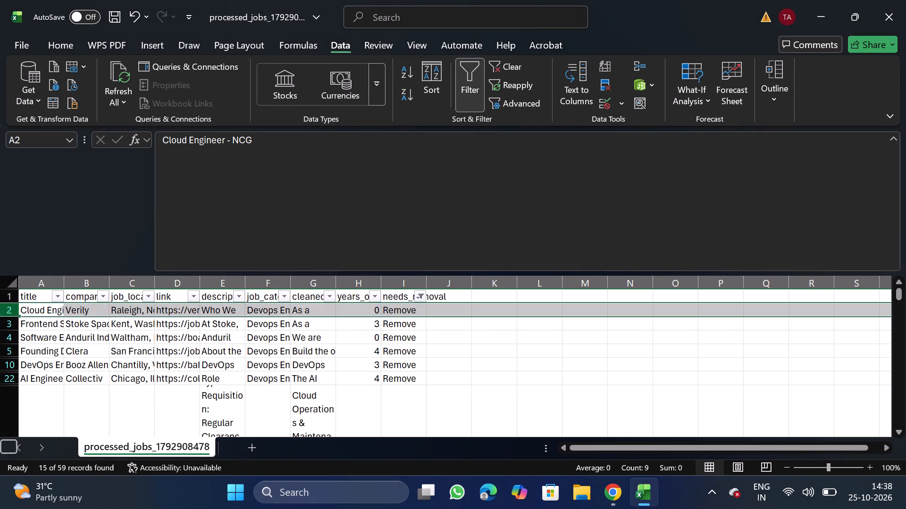
right_click(117, 369)
click(164, 255)
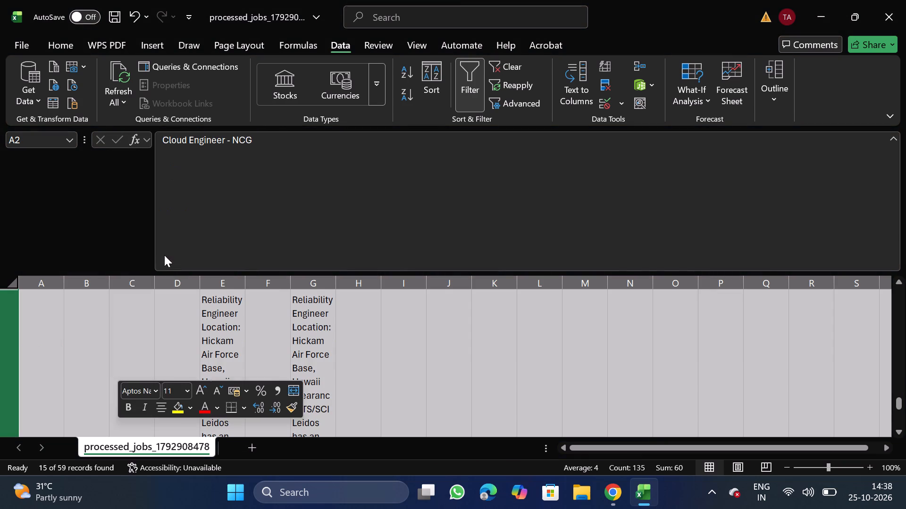
click(469, 100)
Filter the years_of_experience column to show only 8, 10, 12, 15 and blanks.
click(353, 286)
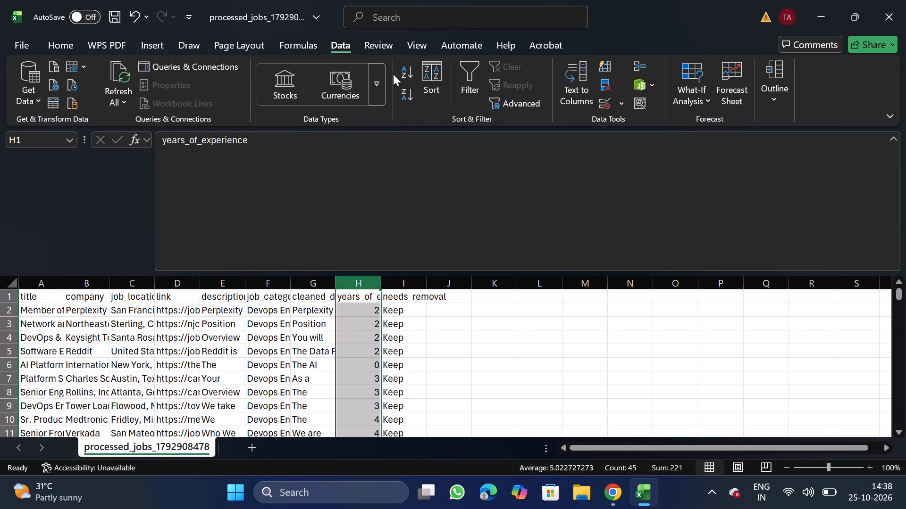
click(467, 71)
click(379, 300)
click(237, 322)
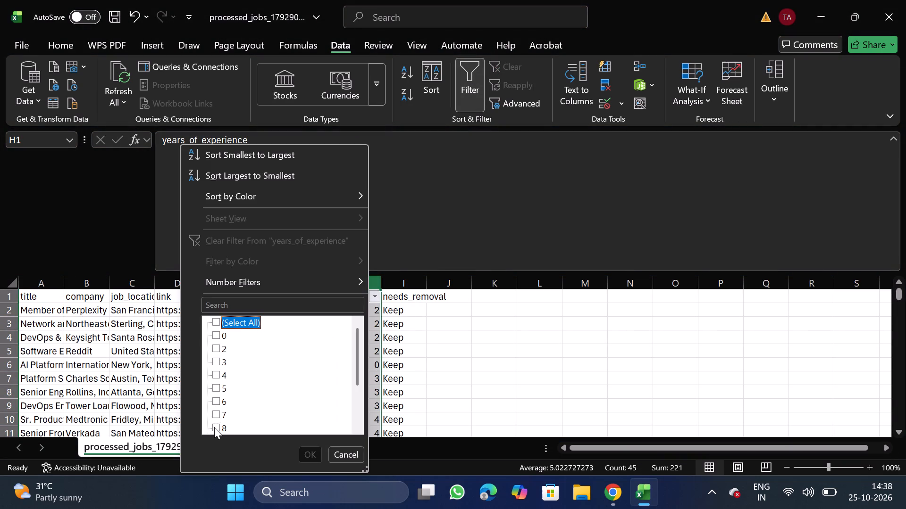
click(214, 427)
scroll(214, 427, down, 1)
click(217, 377)
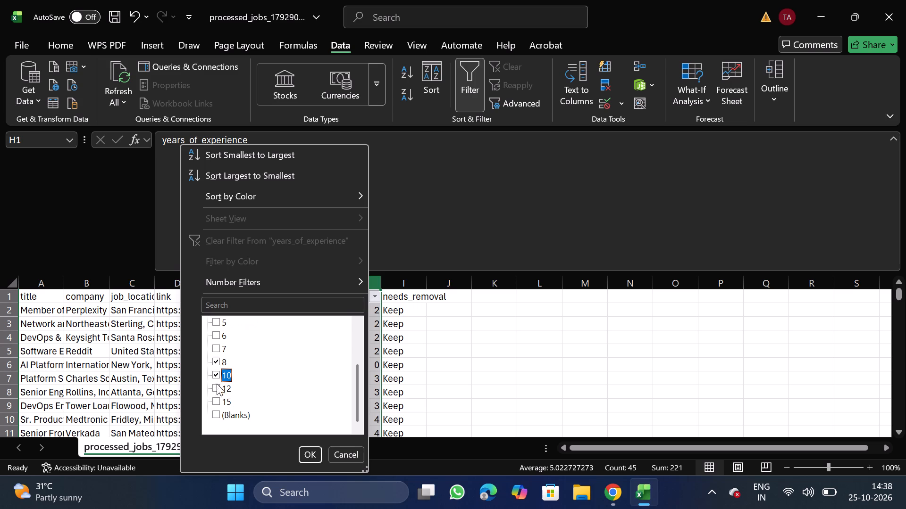
click(217, 387)
click(217, 402)
click(216, 417)
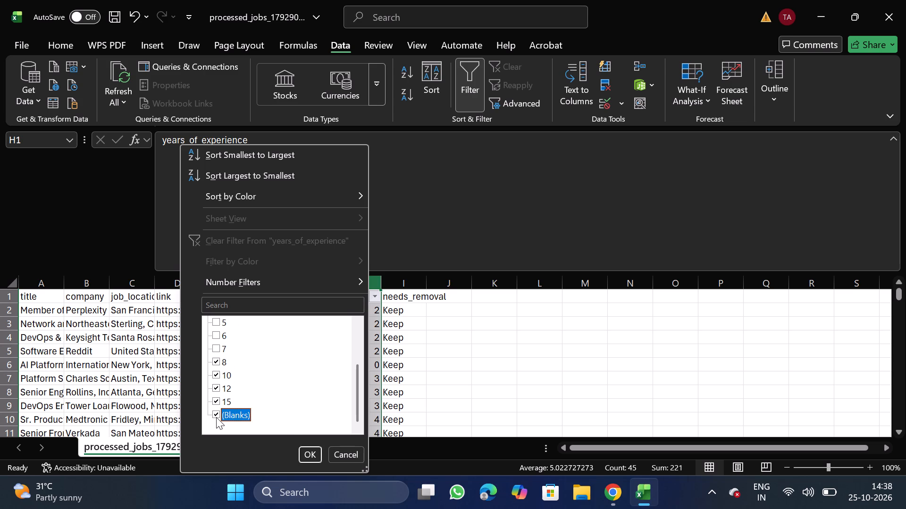
click(317, 458)
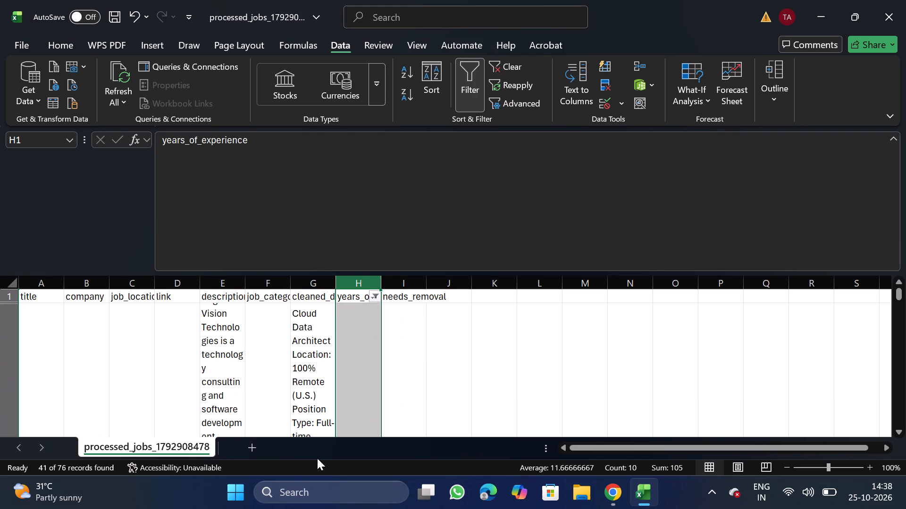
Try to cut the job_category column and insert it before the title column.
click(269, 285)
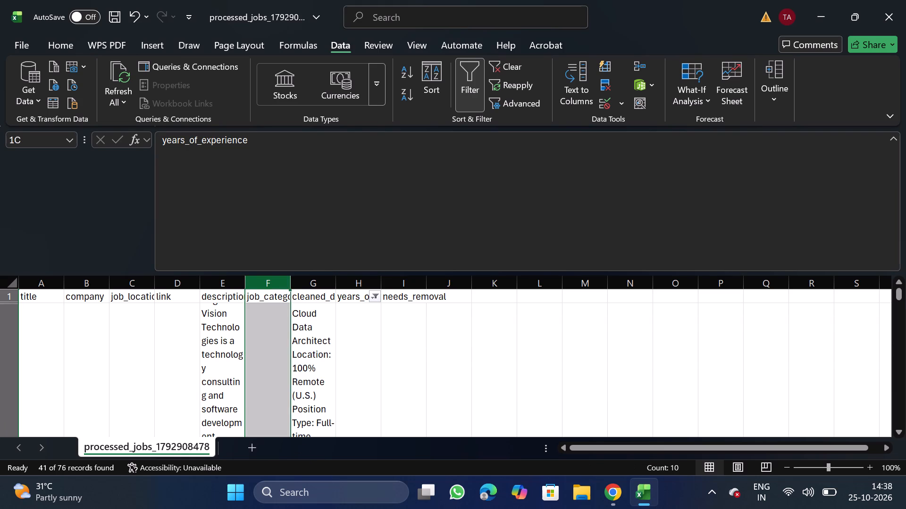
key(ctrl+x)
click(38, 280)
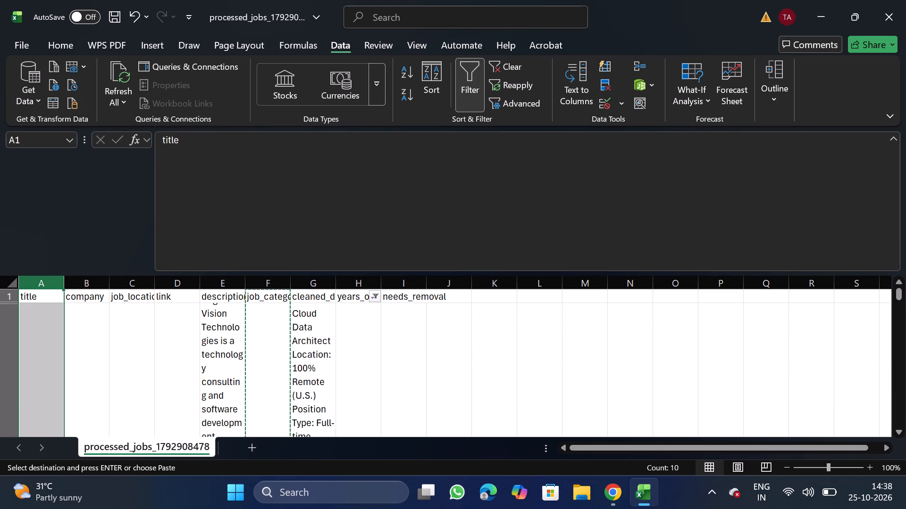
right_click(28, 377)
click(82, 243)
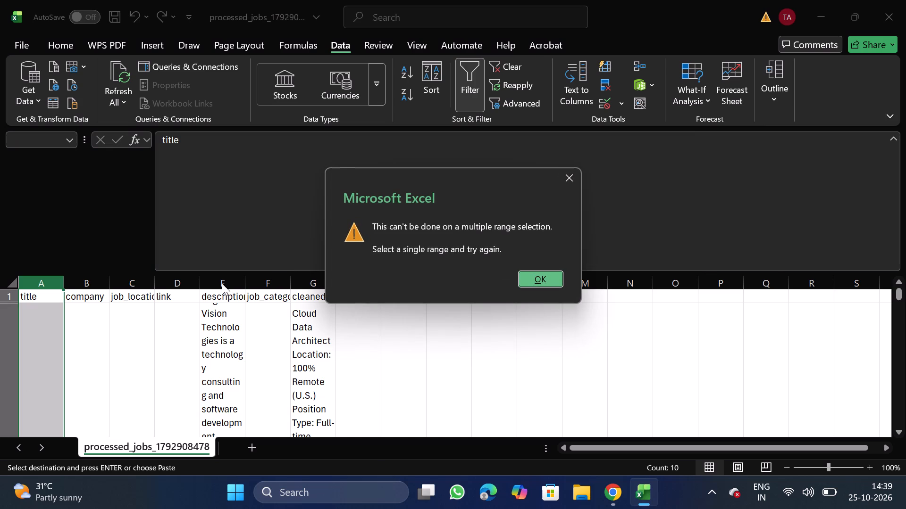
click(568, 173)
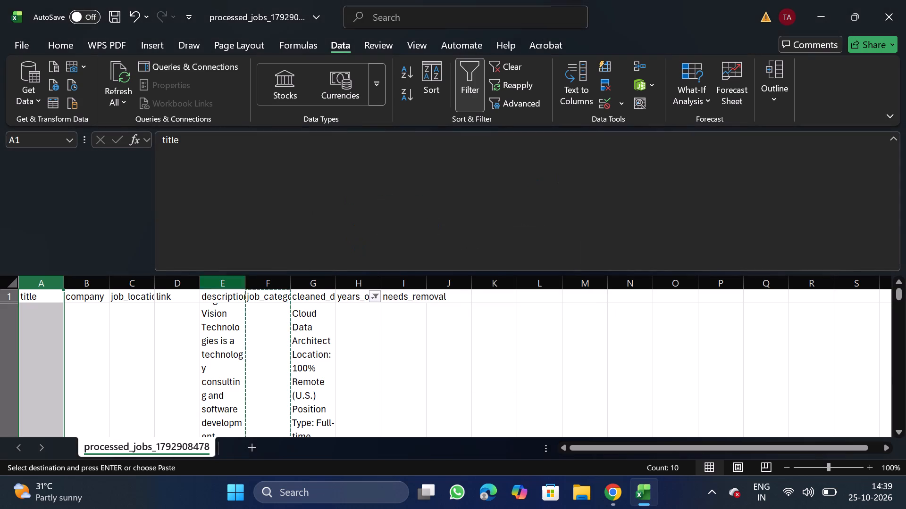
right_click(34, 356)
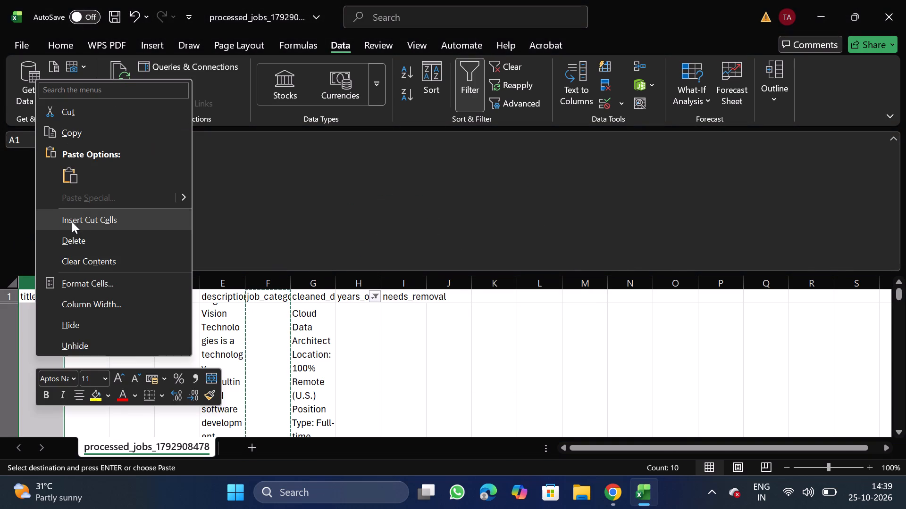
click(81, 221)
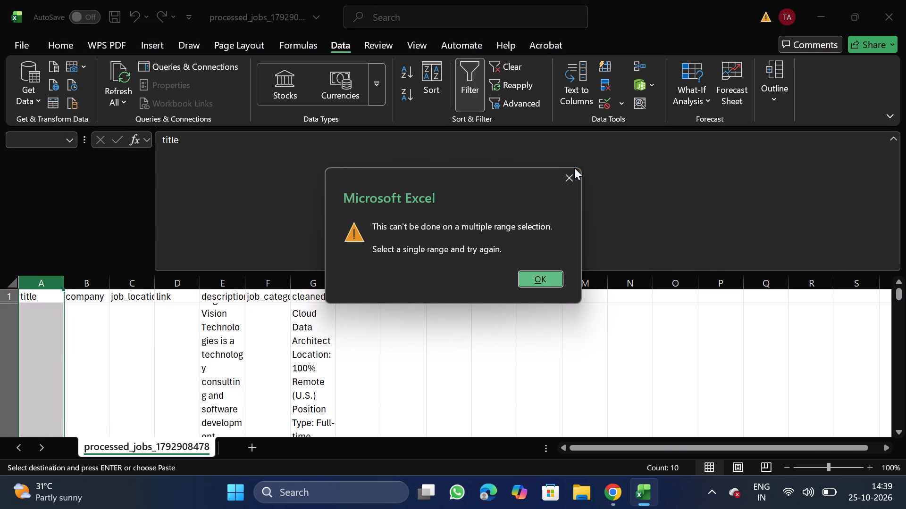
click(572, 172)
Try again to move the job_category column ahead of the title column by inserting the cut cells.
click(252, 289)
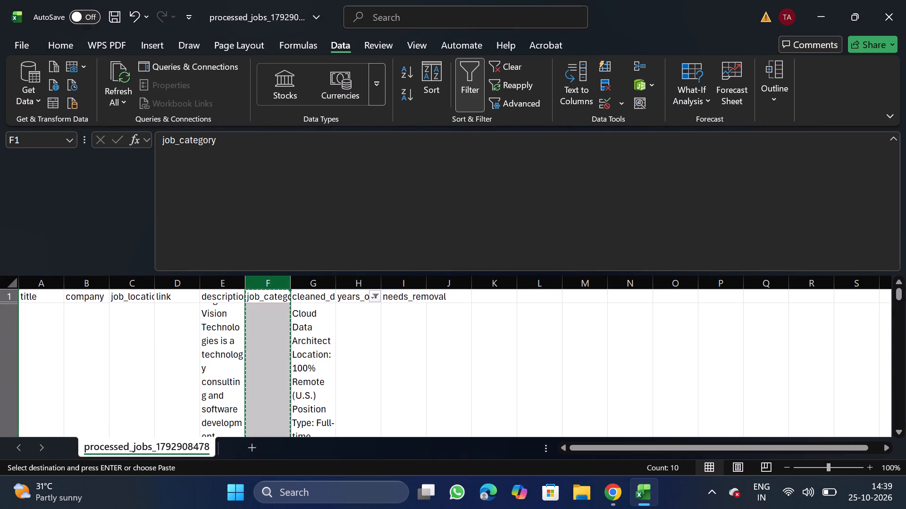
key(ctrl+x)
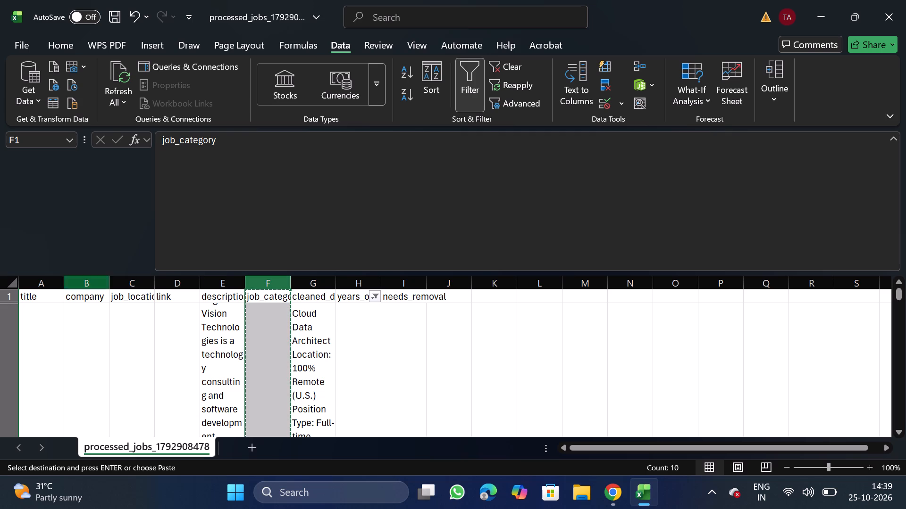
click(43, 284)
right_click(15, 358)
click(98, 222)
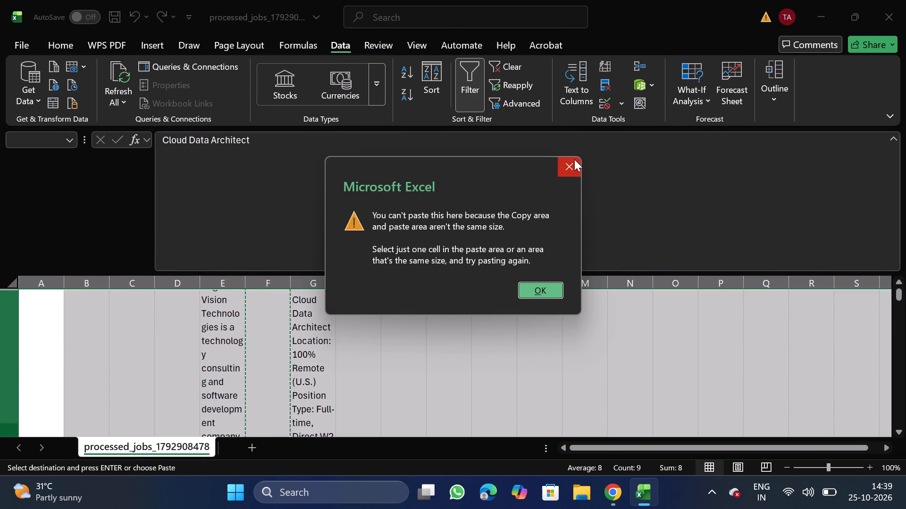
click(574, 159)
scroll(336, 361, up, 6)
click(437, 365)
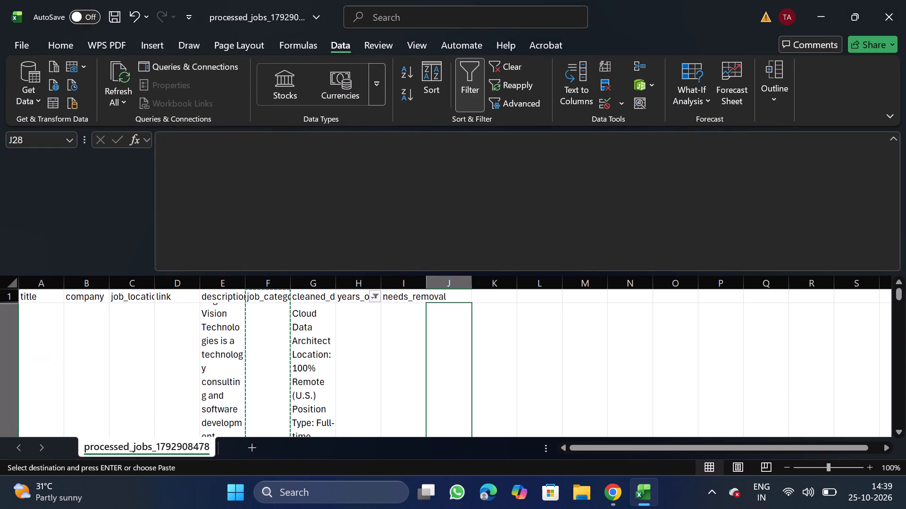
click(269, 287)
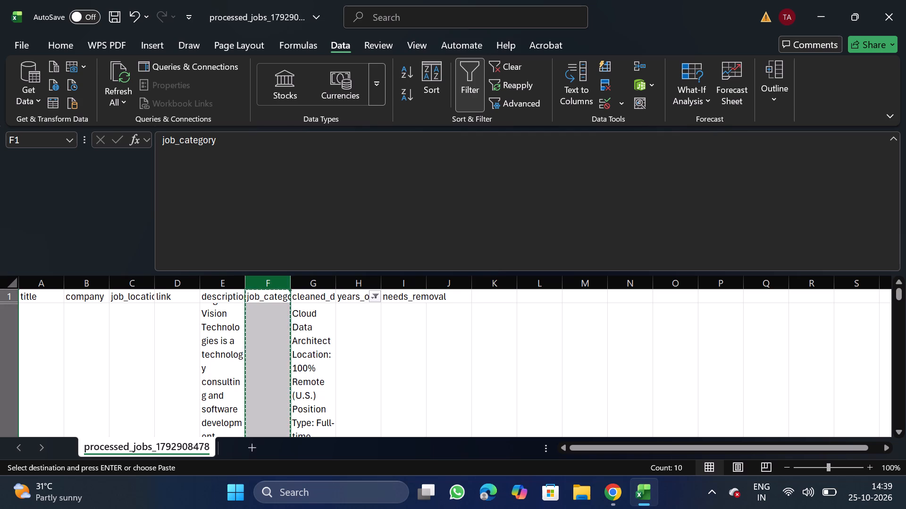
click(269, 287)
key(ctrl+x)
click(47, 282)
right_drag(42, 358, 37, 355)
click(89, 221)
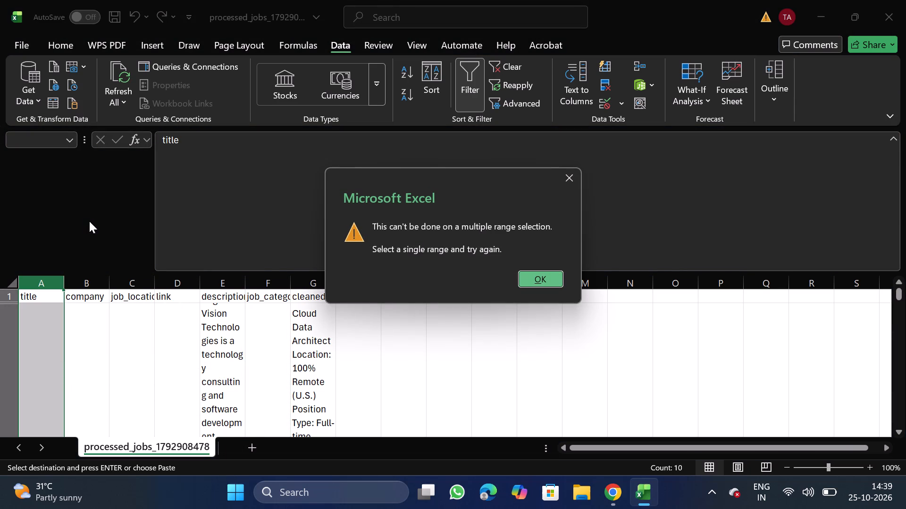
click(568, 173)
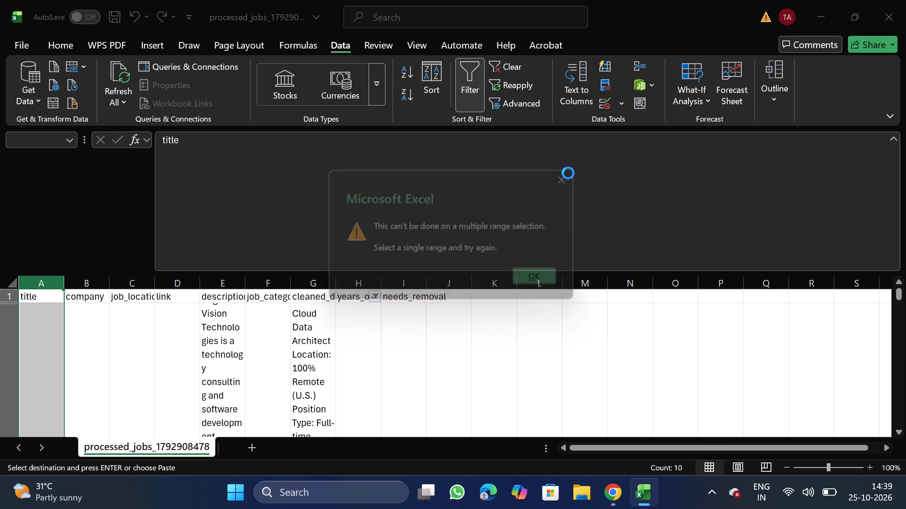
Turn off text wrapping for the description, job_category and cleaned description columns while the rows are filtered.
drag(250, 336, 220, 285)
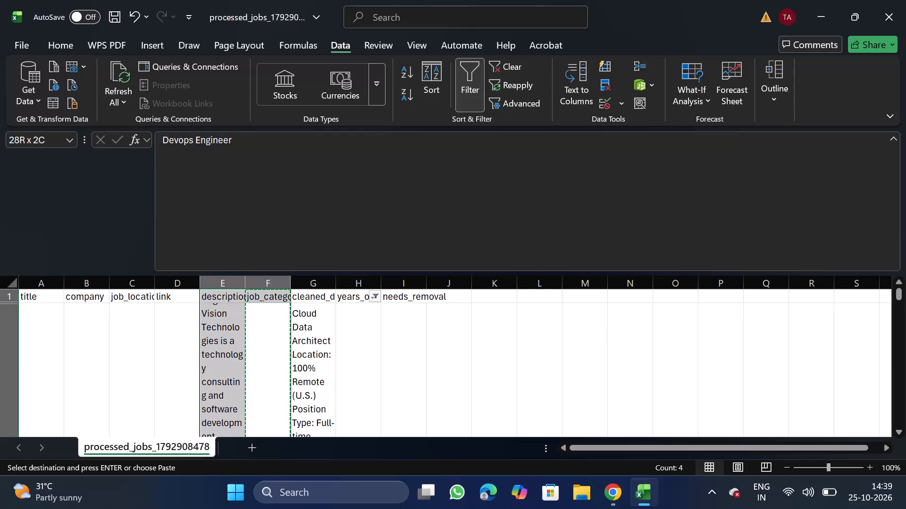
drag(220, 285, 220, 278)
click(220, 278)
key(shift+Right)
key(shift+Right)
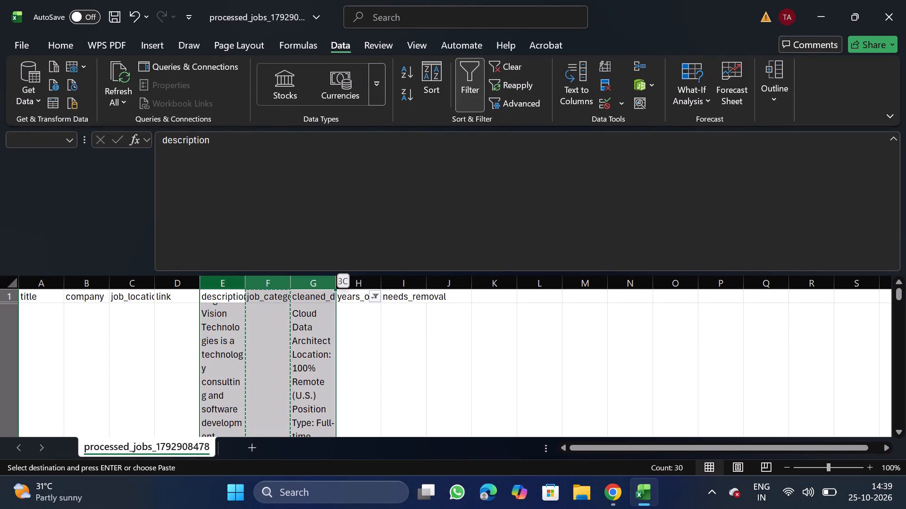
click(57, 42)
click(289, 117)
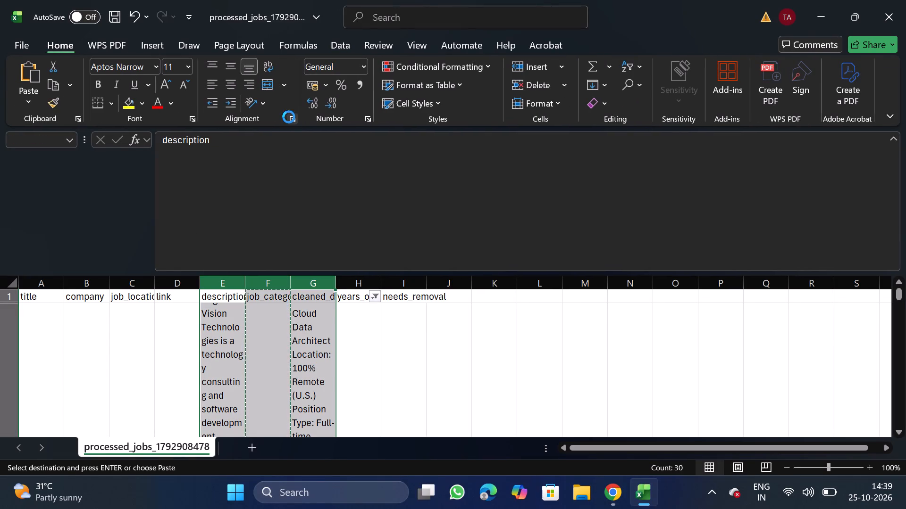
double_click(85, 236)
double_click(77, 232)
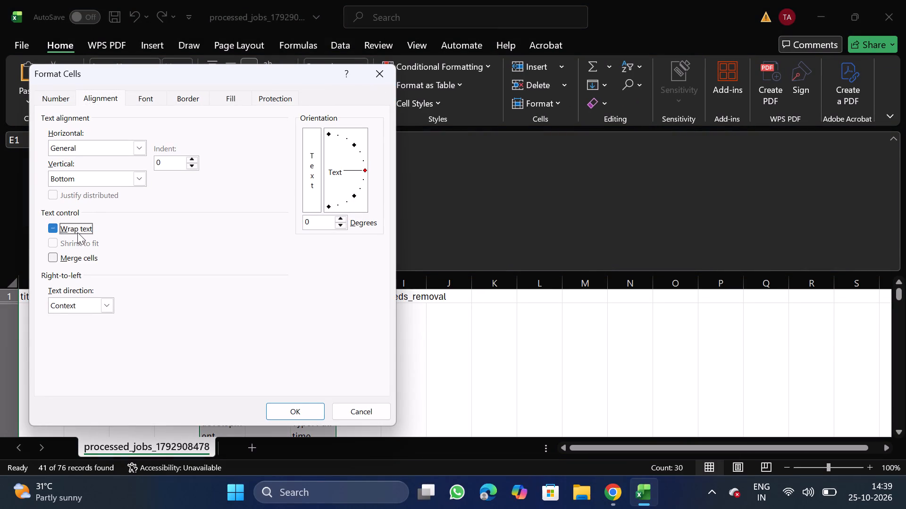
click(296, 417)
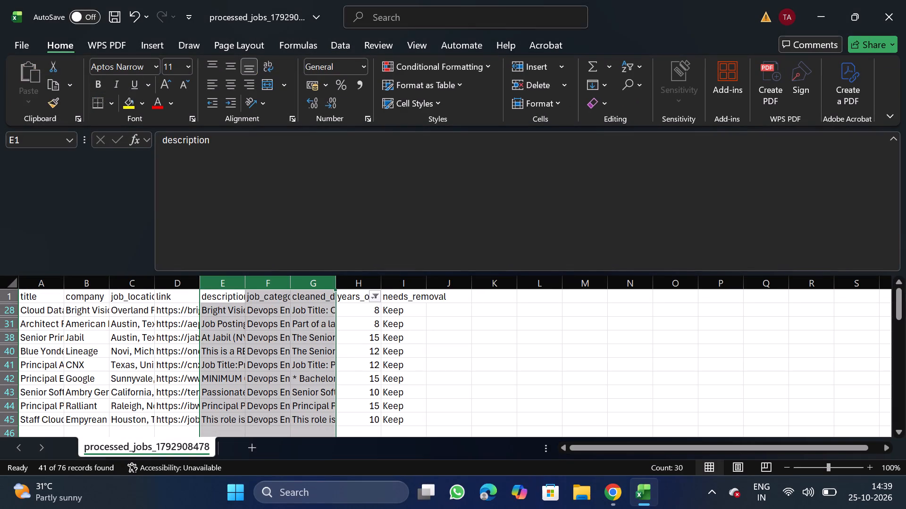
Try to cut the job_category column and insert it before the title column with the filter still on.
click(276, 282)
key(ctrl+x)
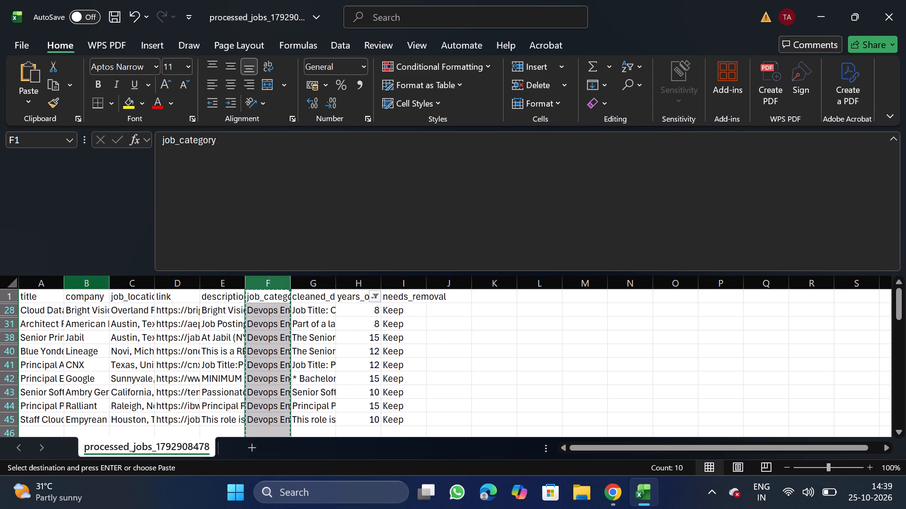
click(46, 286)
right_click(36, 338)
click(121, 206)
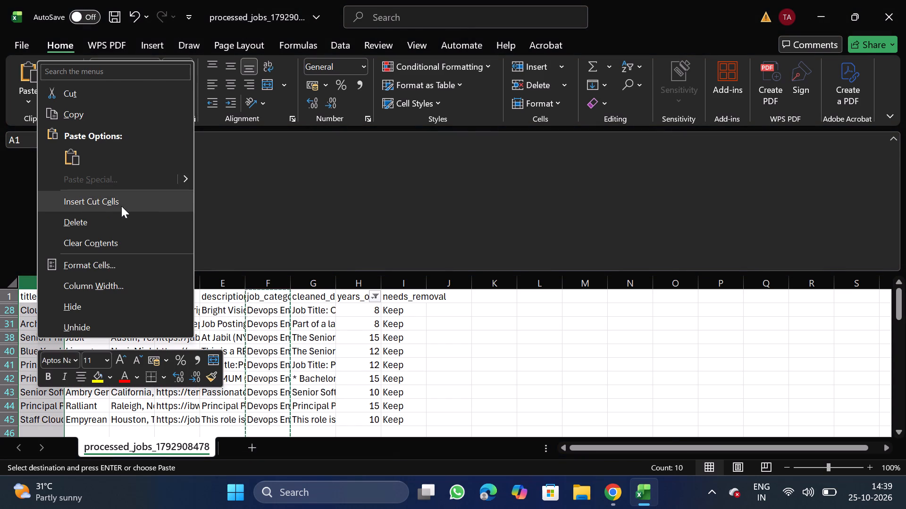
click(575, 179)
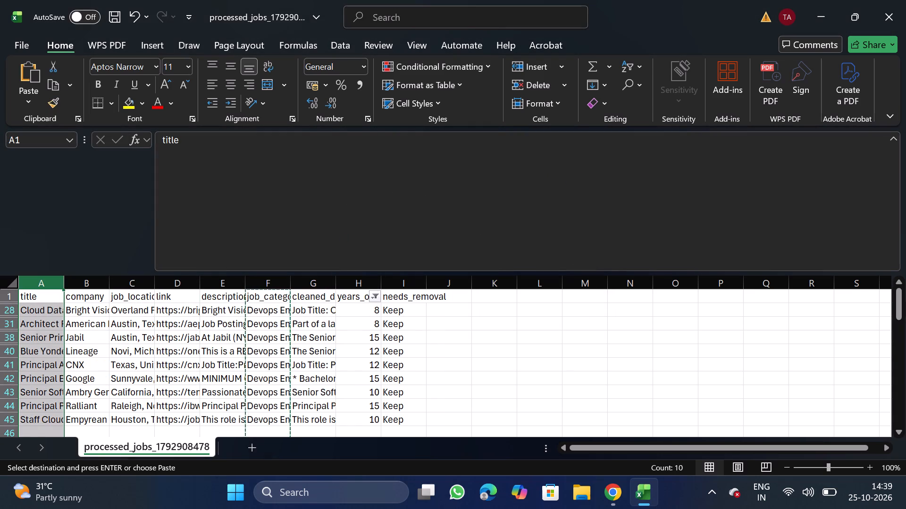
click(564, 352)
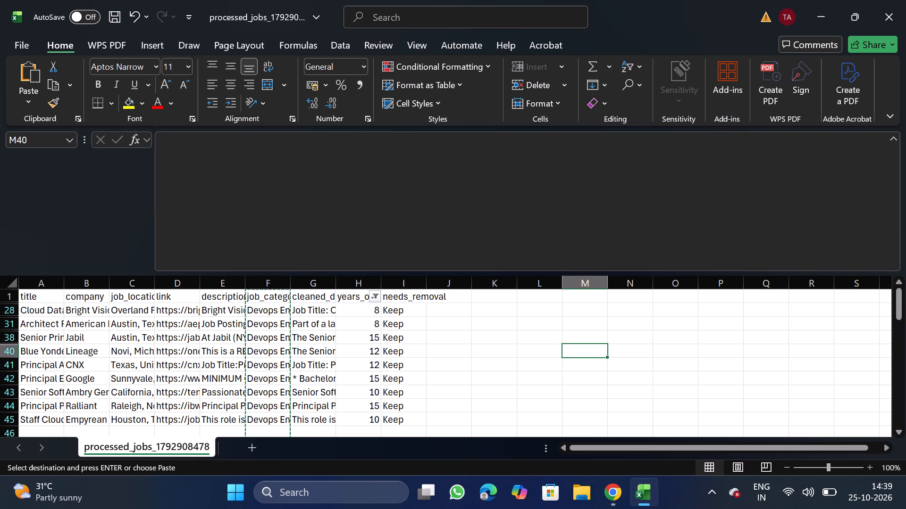
Turn off the filter and move the job_category column ahead of the title column by inserting the cut cells.
click(336, 44)
click(475, 77)
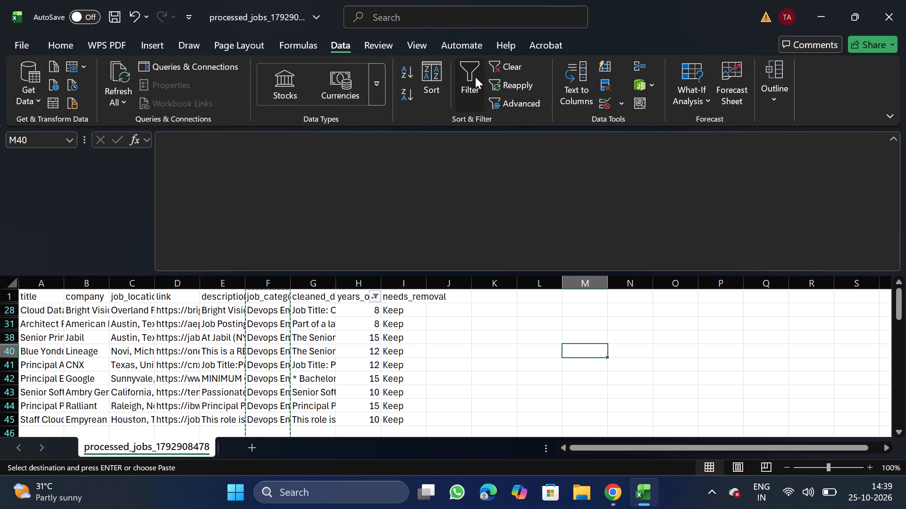
click(262, 279)
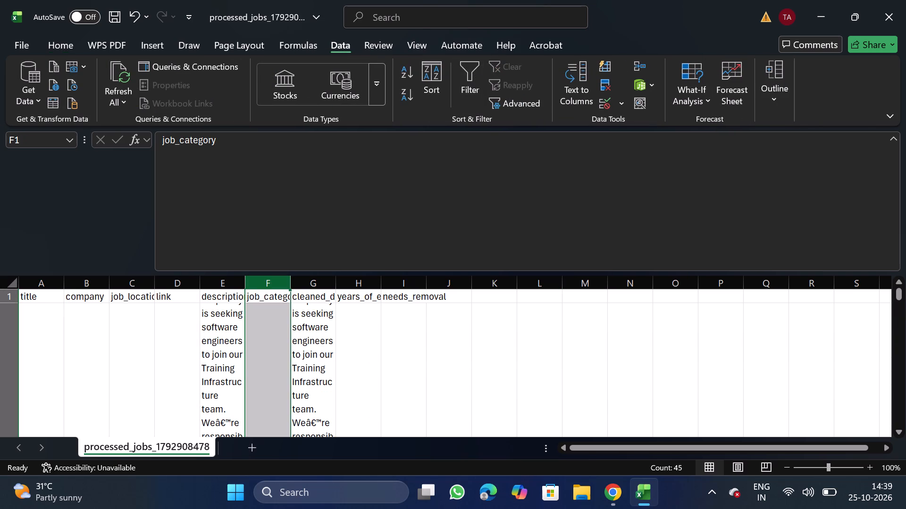
key(ctrl+x)
drag(40, 286, 36, 349)
right_click(36, 349)
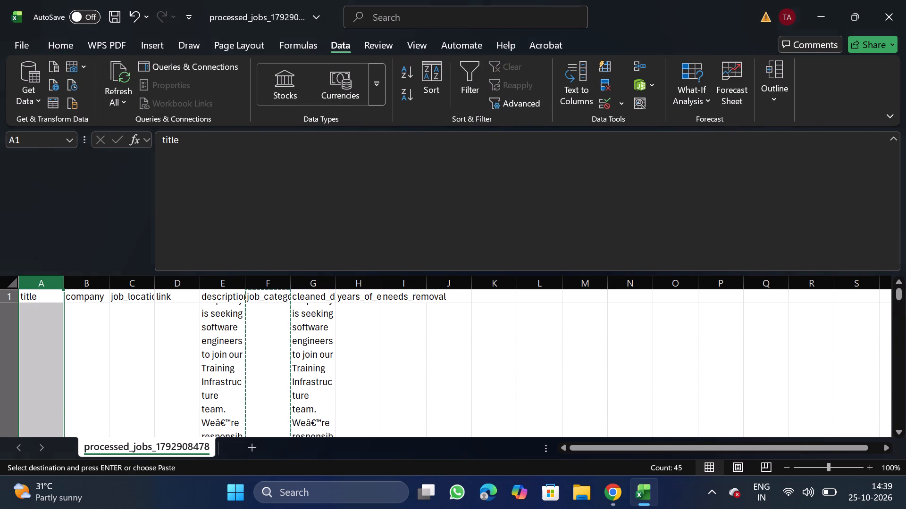
click(87, 214)
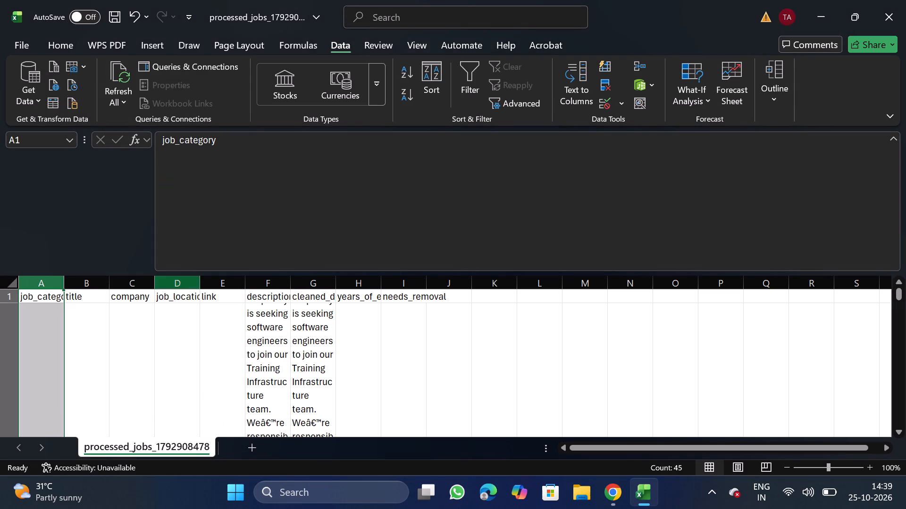
Turn off text wrapping for the description and cleaned description columns.
click(270, 277)
key(shift+Right)
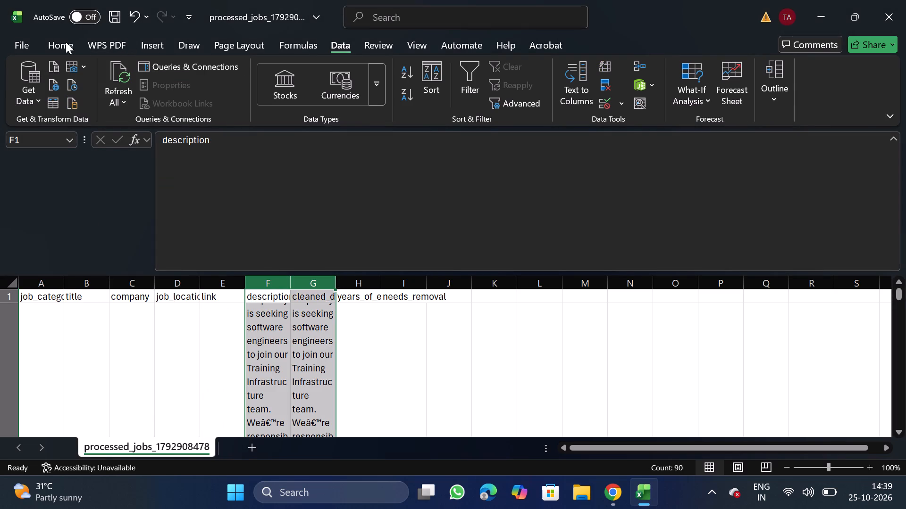
click(60, 42)
click(290, 117)
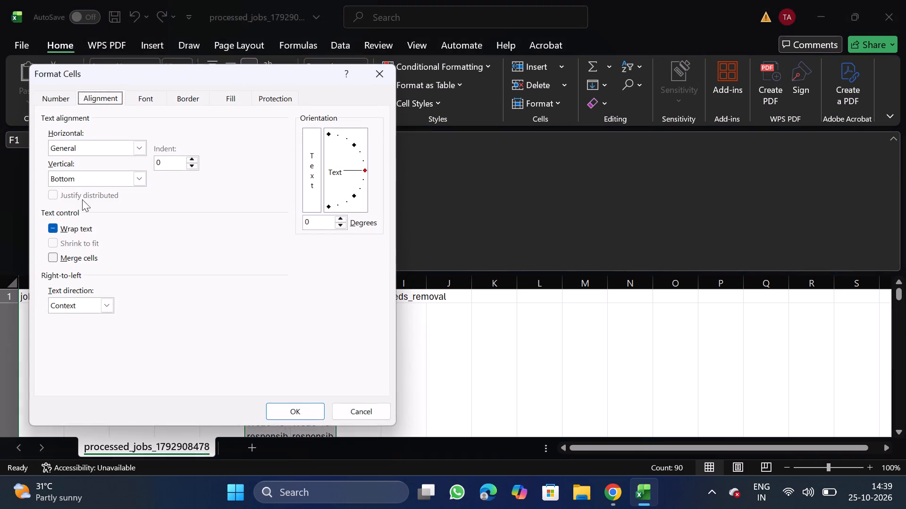
double_click(76, 223)
click(290, 410)
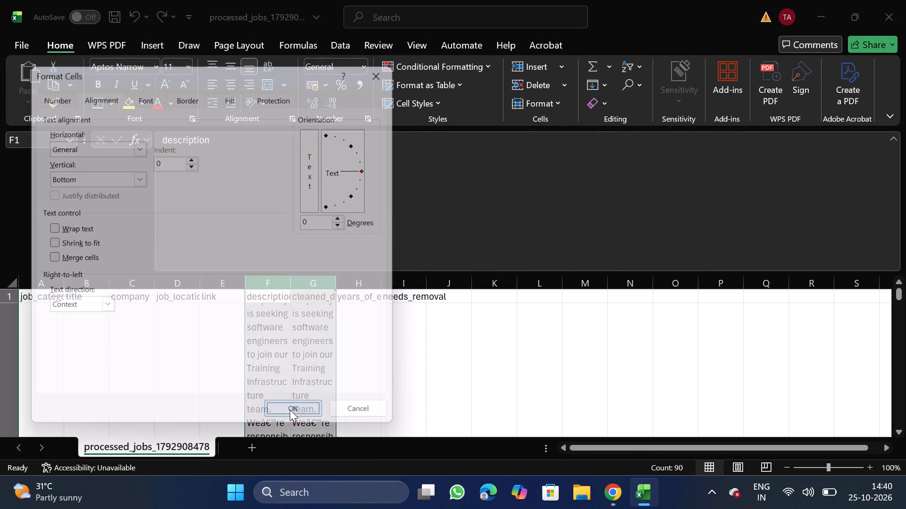
Delete the needs_removal column.
click(218, 285)
key(ctrl+x)
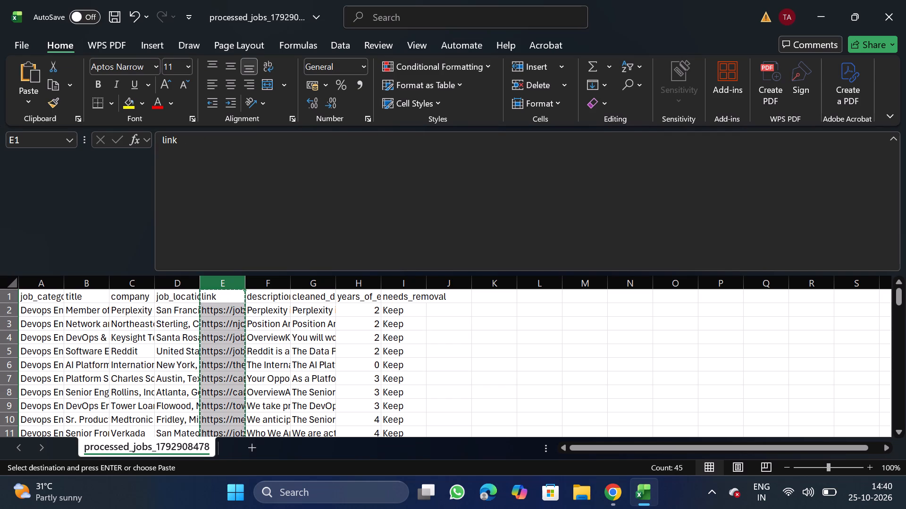
click(394, 282)
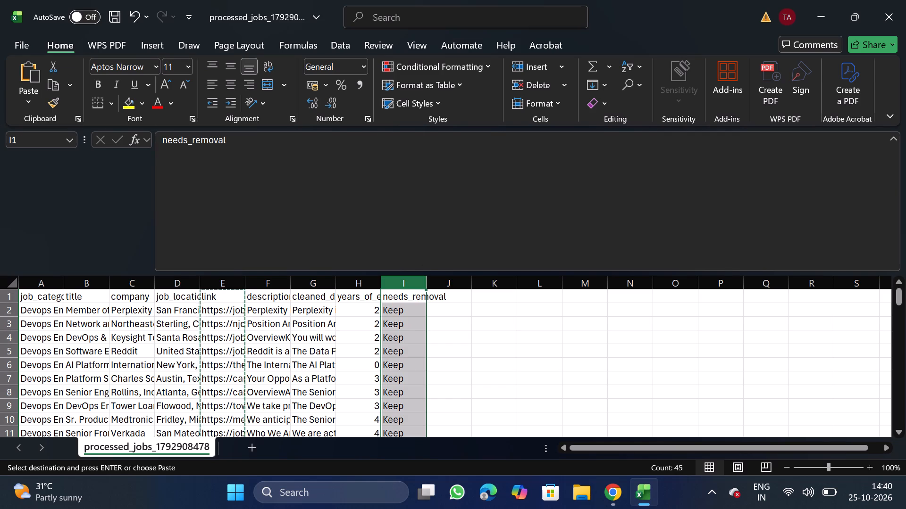
scroll(403, 369, down, 5)
scroll(403, 369, up, 2)
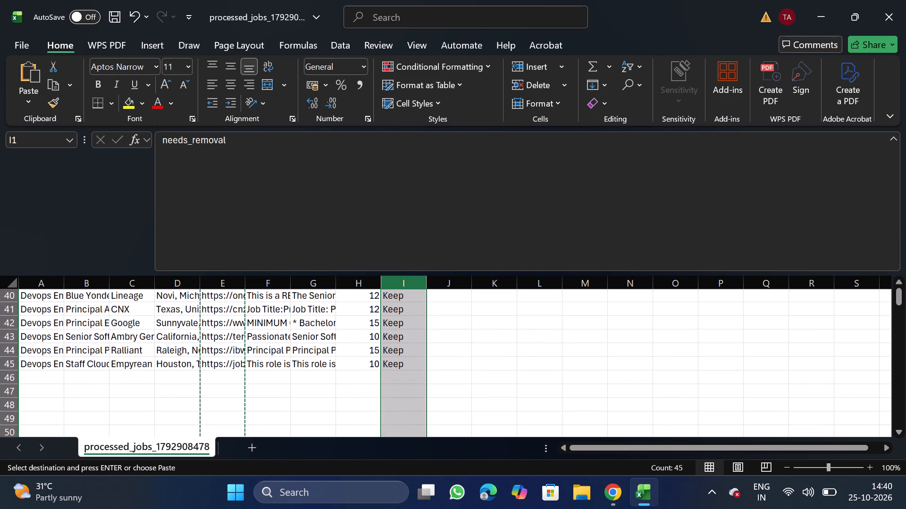
scroll(403, 369, up, 9)
right_click(401, 373)
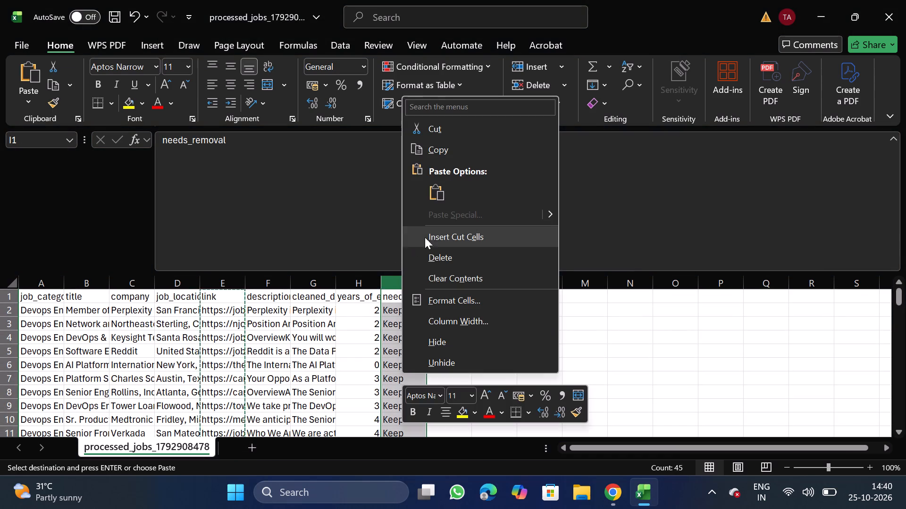
click(450, 257)
Turn on filtering and filter the years_of_experience column to show only 8, 10, 12 and 15.
click(363, 292)
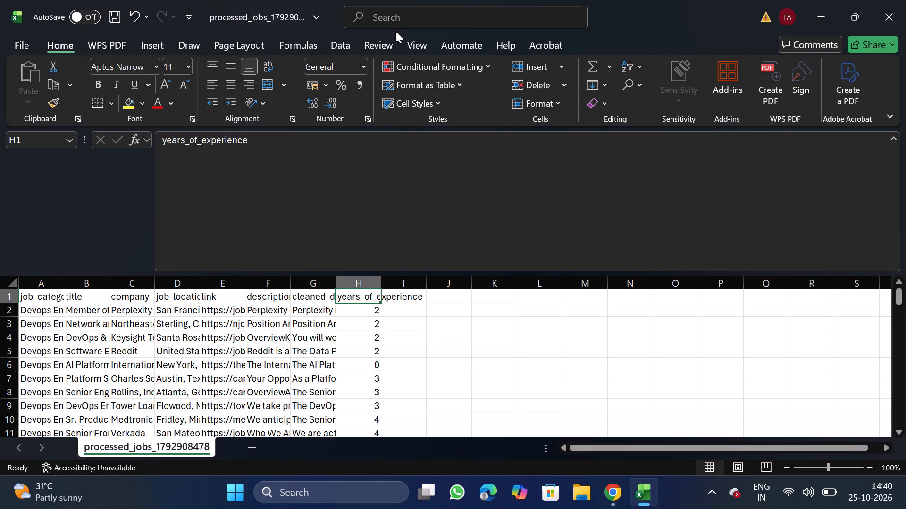
click(342, 42)
click(468, 93)
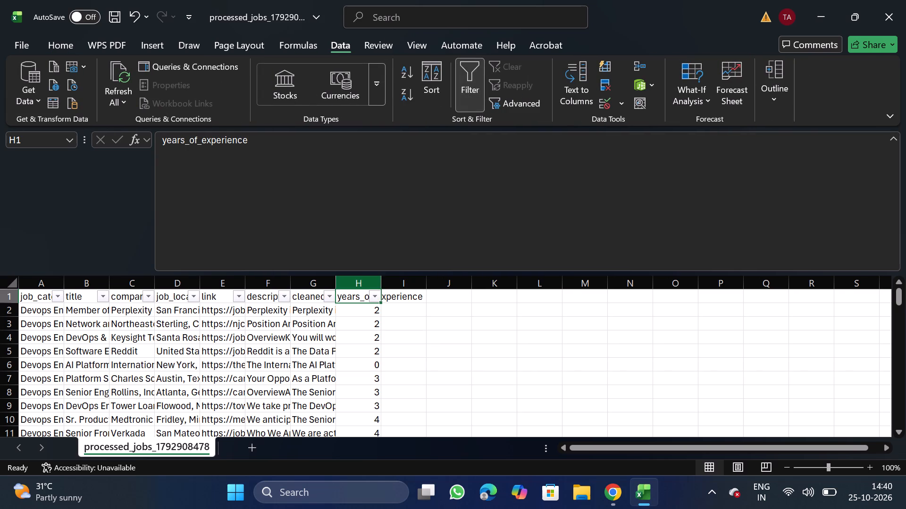
click(375, 300)
click(238, 320)
scroll(223, 384, down, 1)
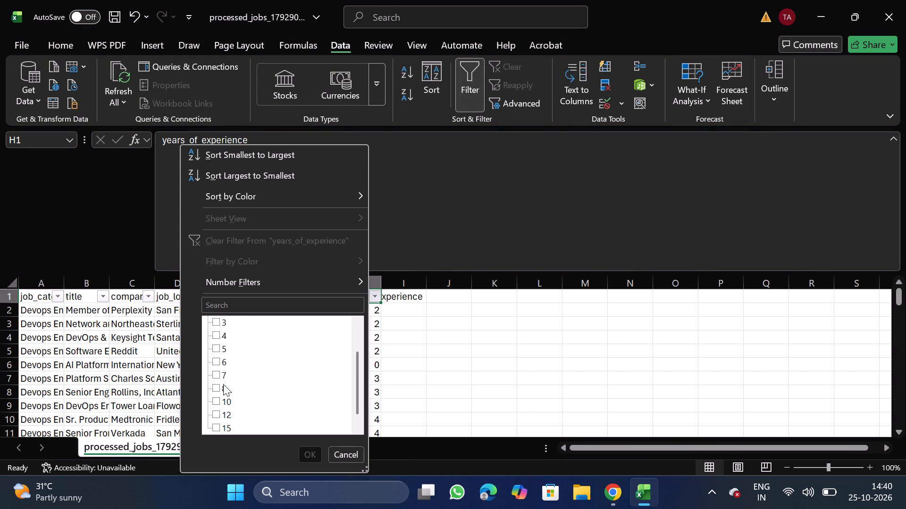
scroll(223, 384, down, 1)
click(218, 378)
click(216, 392)
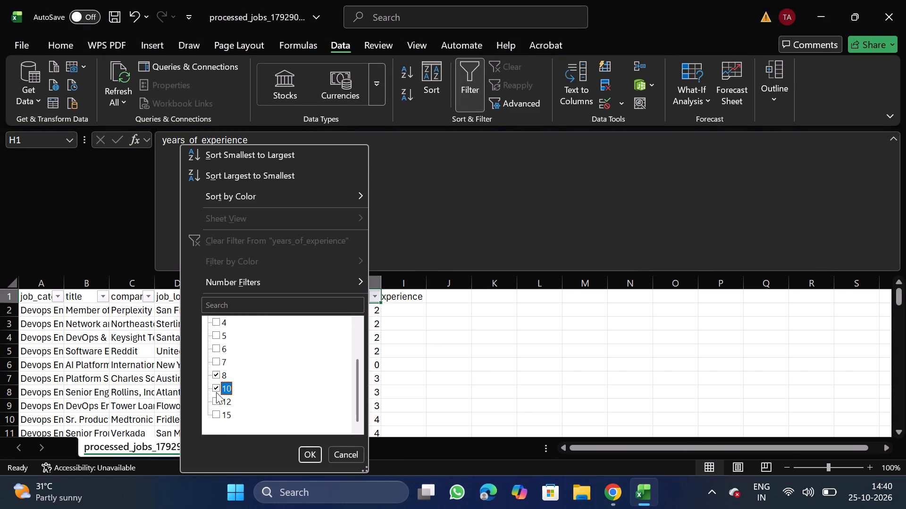
click(214, 401)
click(214, 412)
click(308, 452)
Delete all the filtered job rows below the header and turn the filter off.
click(5, 313)
key(ctrl+shift+Down)
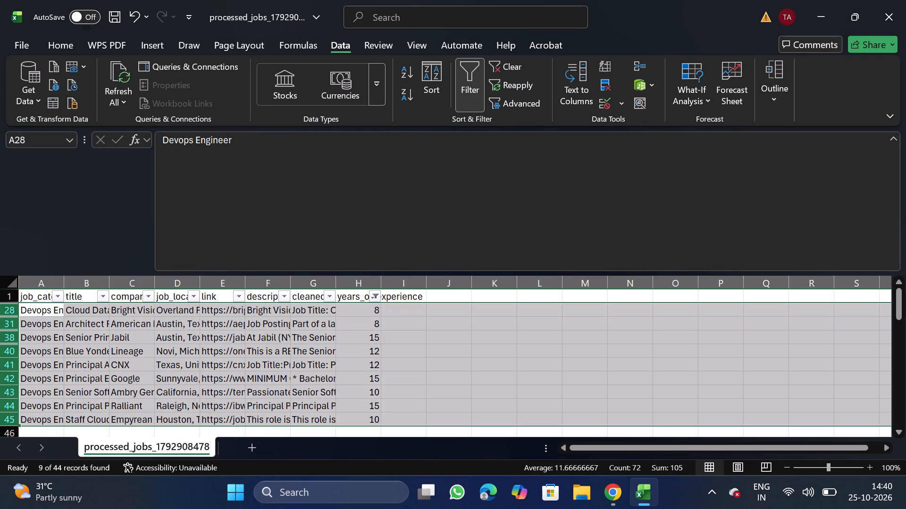
right_click(77, 351)
click(131, 235)
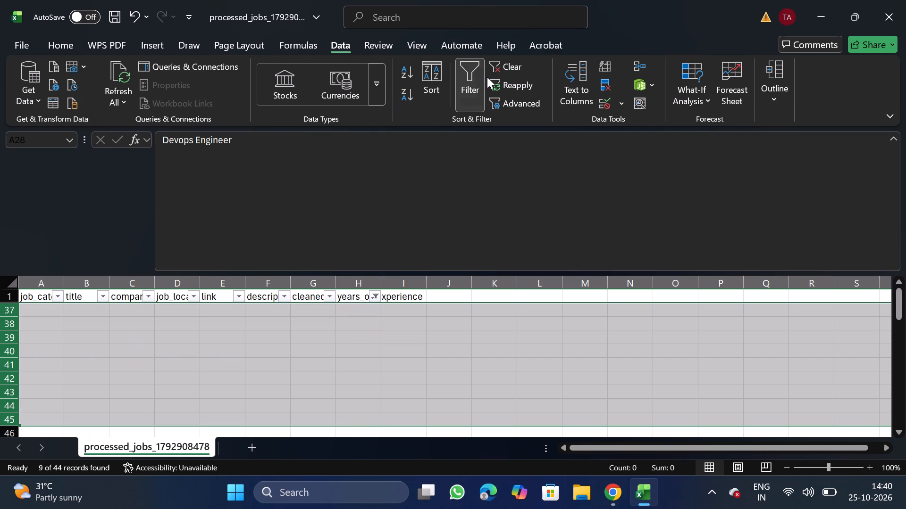
click(470, 82)
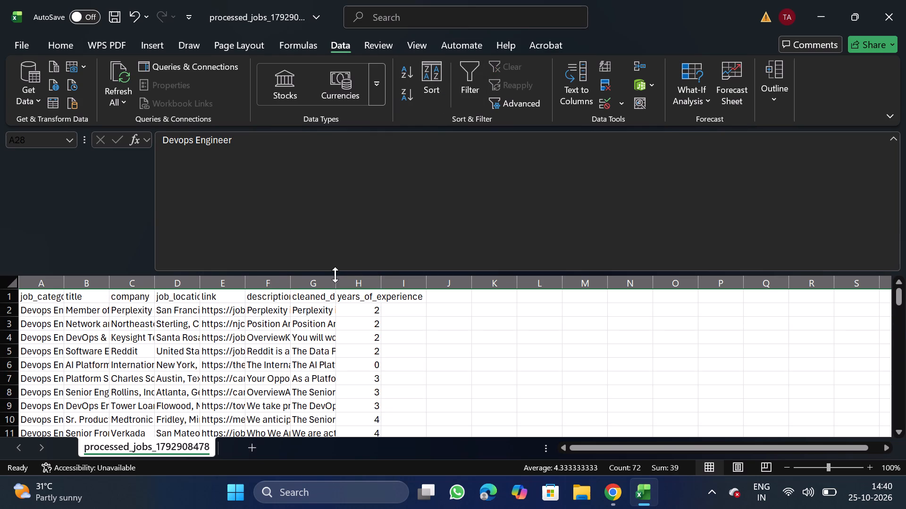
Move the link column to directly after the years_of_experience column.
click(223, 280)
key(ctrl+x)
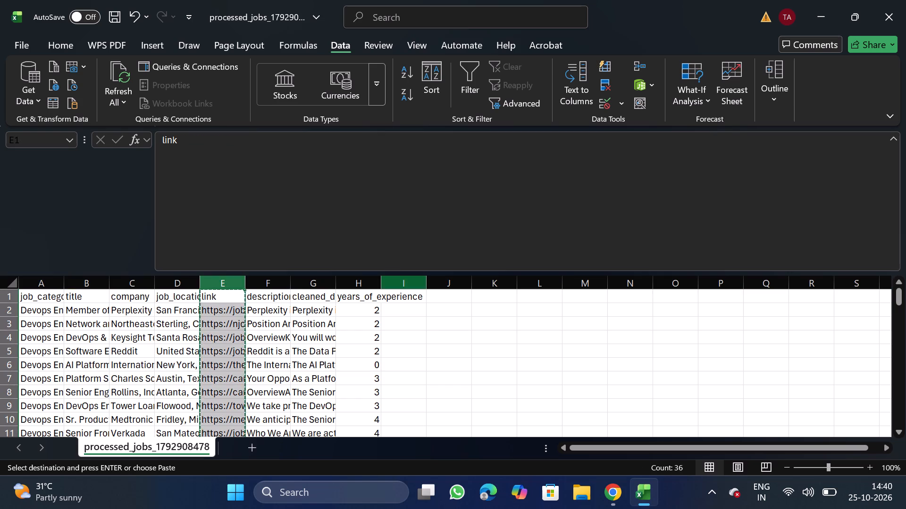
click(401, 279)
right_click(411, 350)
click(449, 208)
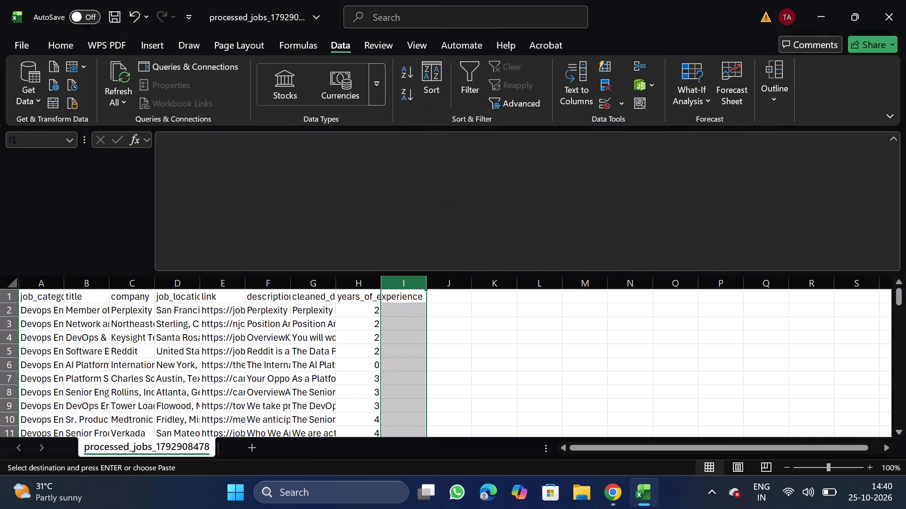
Move the years_of_experience column ahead of the description column.
click(305, 283)
key(ctrl+x)
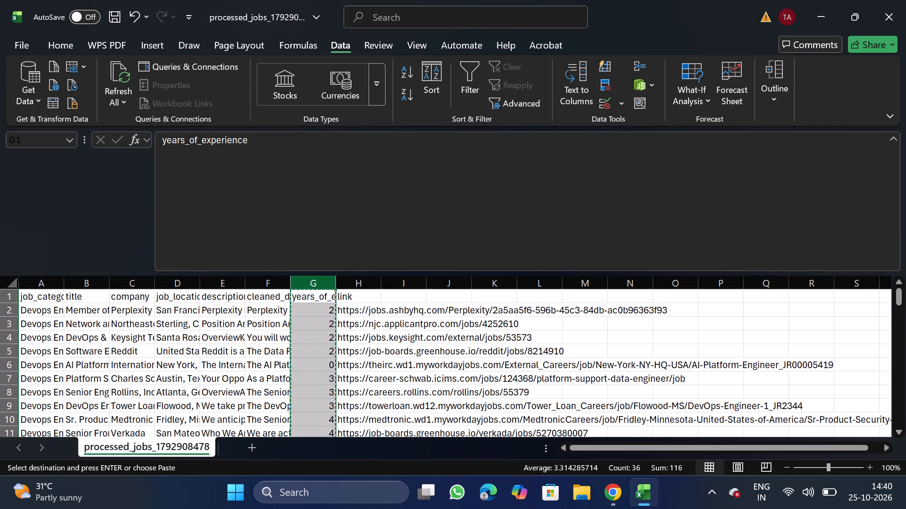
drag(224, 281, 222, 343)
right_click(222, 343)
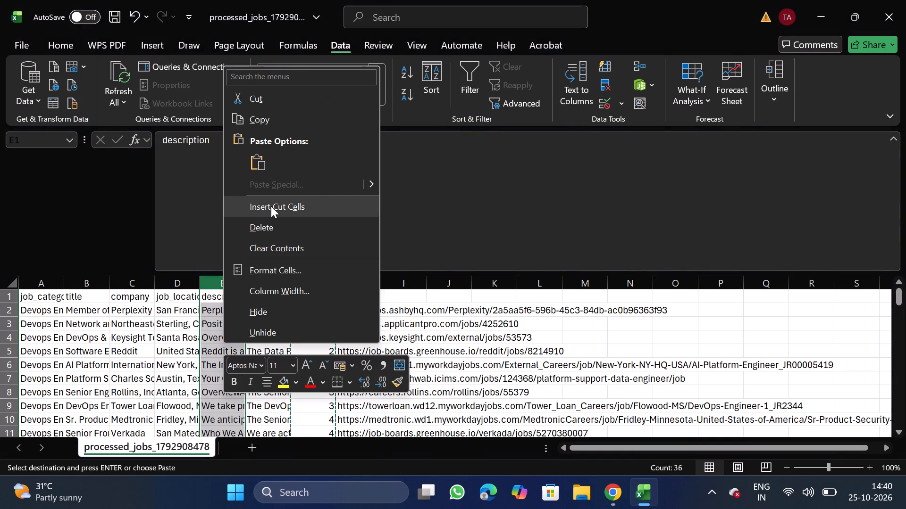
click(281, 206)
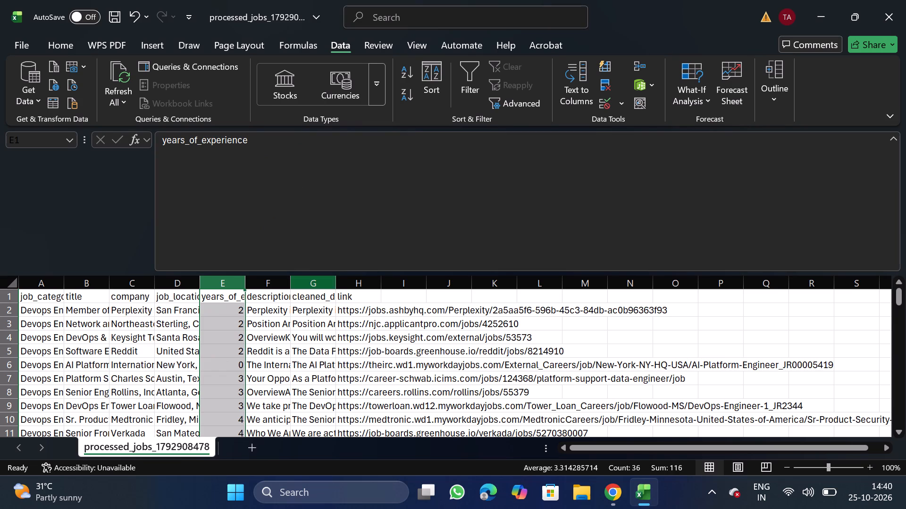
Rename the cleaned_description header in G1 to description, reusing the text of the neighbouring description header.
click(271, 288)
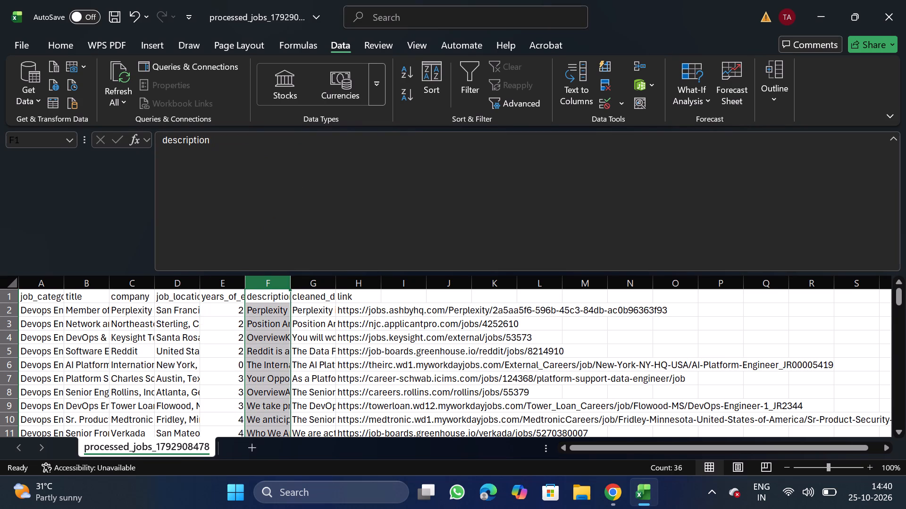
drag(160, 140, 223, 140)
key(ctrl+c)
click(302, 304)
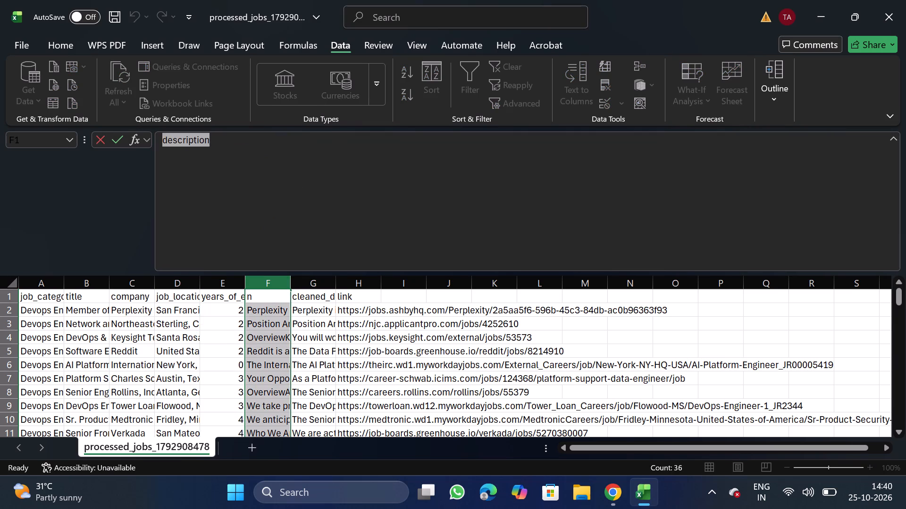
click(312, 299)
click(432, 207)
key(BackSpace)
key(BackSpace)
key(BackSpace)
key(BackSpace)
key(BackSpace)
key(BackSpace)
key(BackSpace)
key(BackSpace)
key(BackSpace)
key(BackSpace)
key(BackSpace)
key(BackSpace)
key(BackSpace)
key(BackSpace)
key(BackSpace)
key(BackSpace)
key(BackSpace)
key(BackSpace)
key(BackSpace)
key(BackSpace)
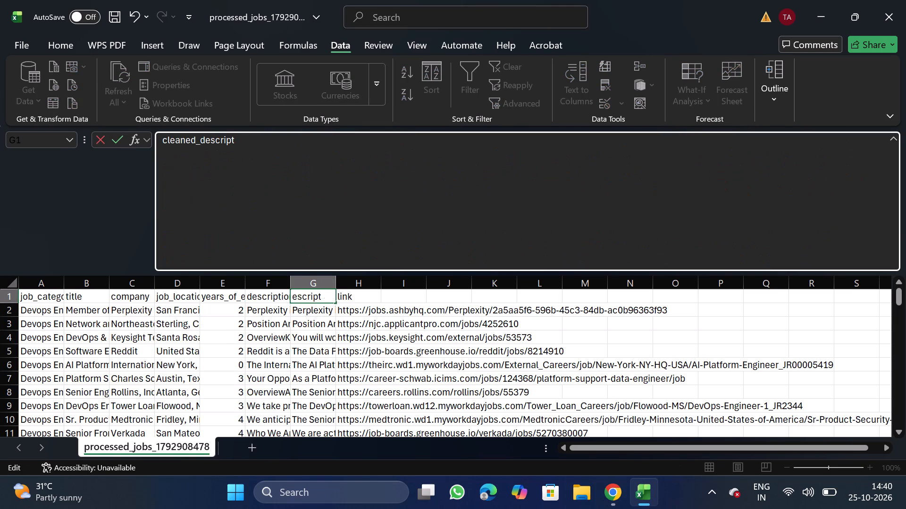
key(ctrl+v)
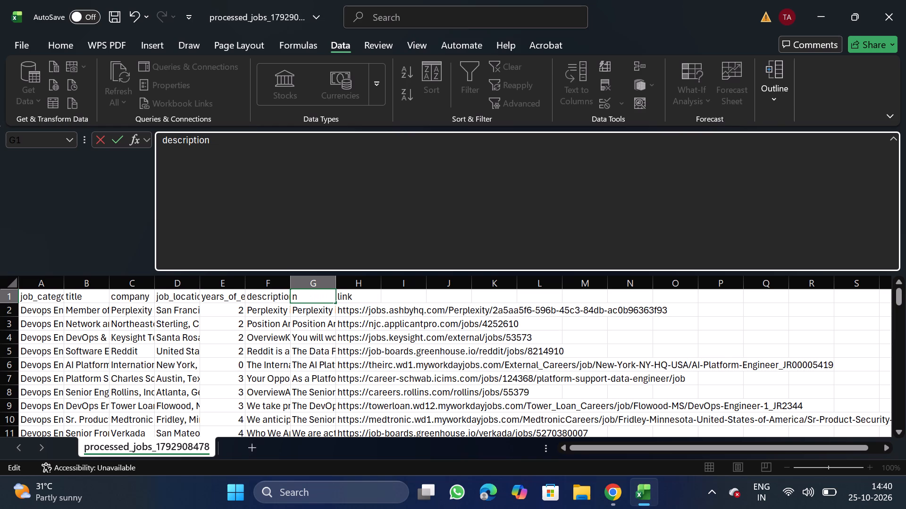
Rename the description header in F1 to original_description, copying the name from NextGenApply's bulk upload CSV format requirements.
click(270, 297)
click(345, 216)
key(BackSpace)
key(BackSpace)
key(BackSpace)
key(BackSpace)
key(BackSpace)
key(BackSpace)
key(BackSpace)
key(BackSpace)
key(BackSpace)
key(BackSpace)
key(BackSpace)
key(BackSpace)
key(BackSpace)
key(BackSpace)
key(BackSpace)
key(BackSpace)
key(BackSpace)
key(BackSpace)
key(BackSpace)
key(BackSpace)
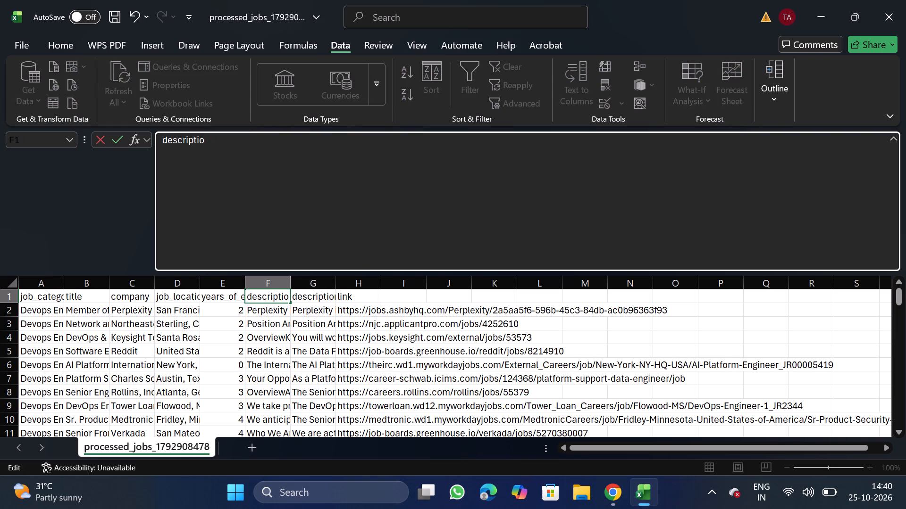
click(606, 499)
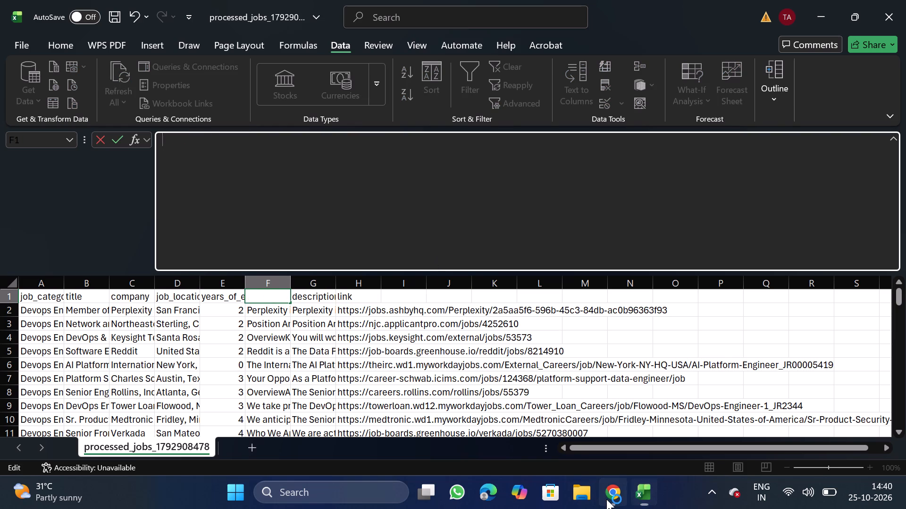
click(96, 142)
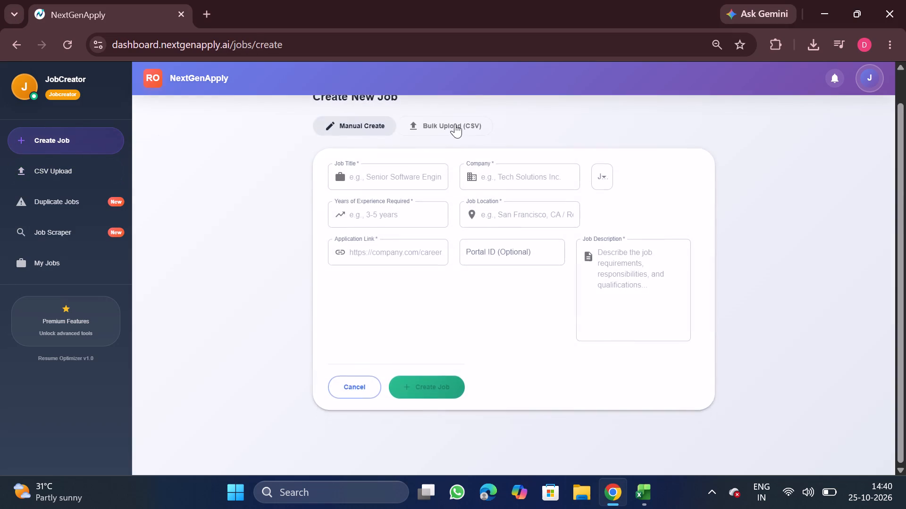
click(456, 128)
click(499, 239)
double_click(502, 237)
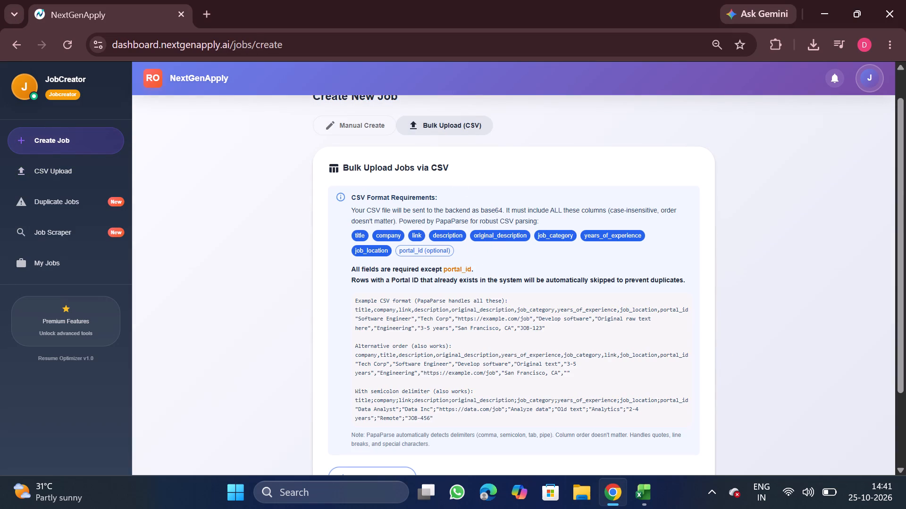
key(ctrl+c)
click(637, 498)
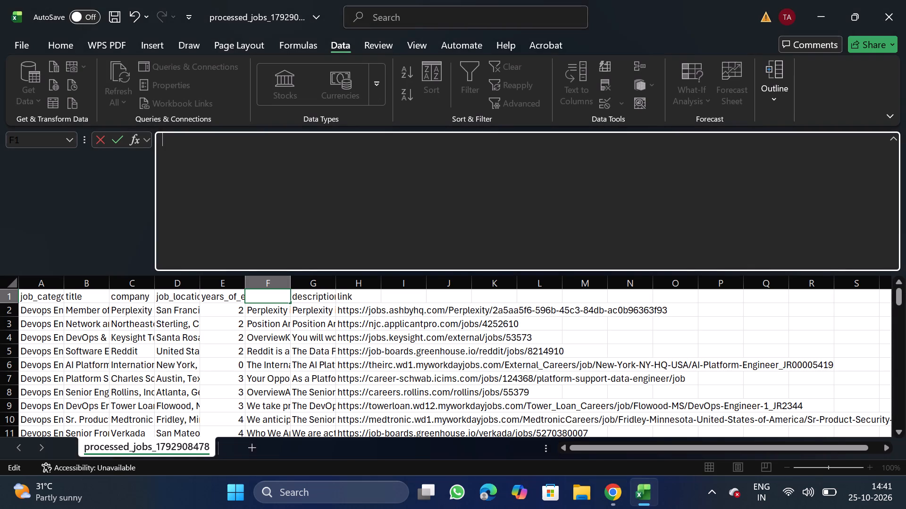
key(ctrl+v)
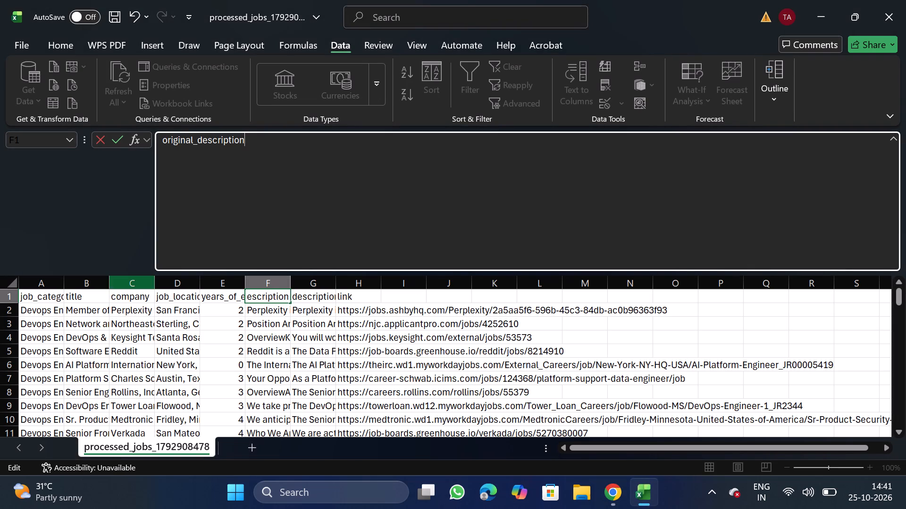
Filter the title column to the Embedded Software Development Engineer II, Machine Learning Engineer/Senior Machine Learning Engineer and blank entries.
click(86, 283)
click(465, 81)
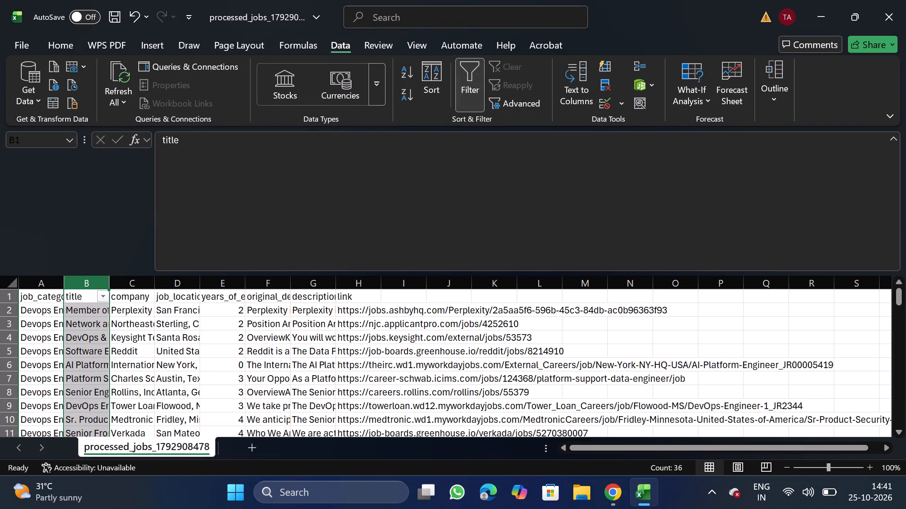
click(101, 297)
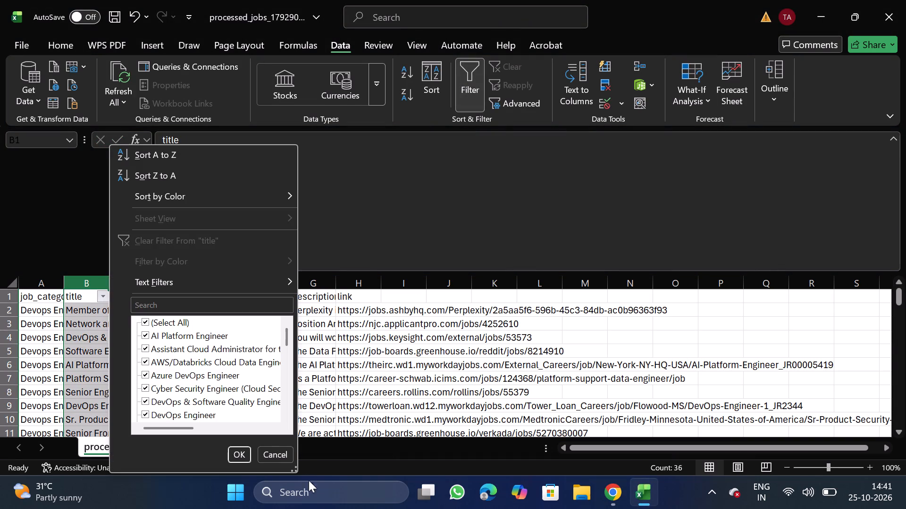
click(294, 471)
drag(294, 471, 583, 508)
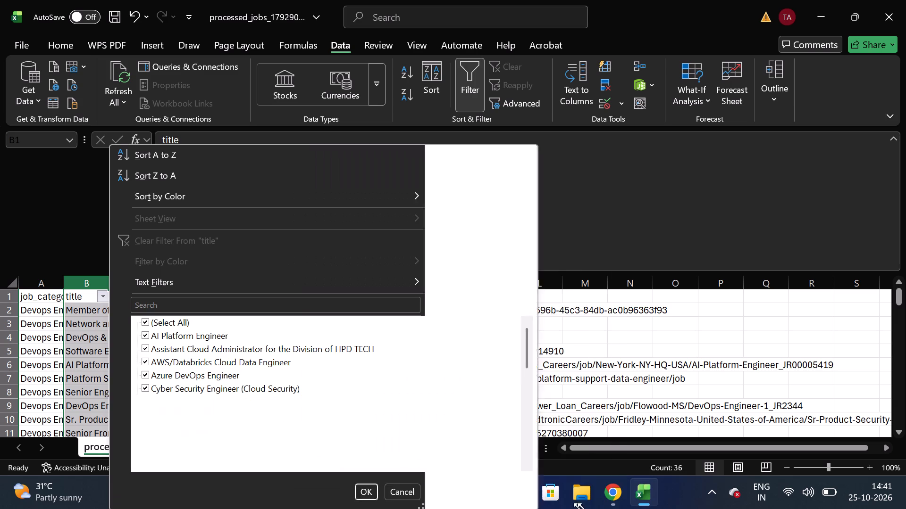
drag(583, 508, 622, 508)
click(177, 321)
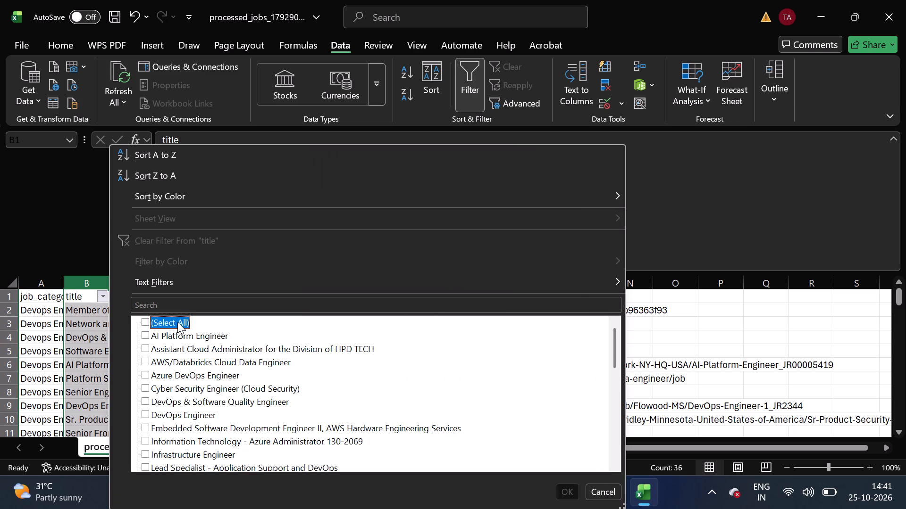
click(202, 427)
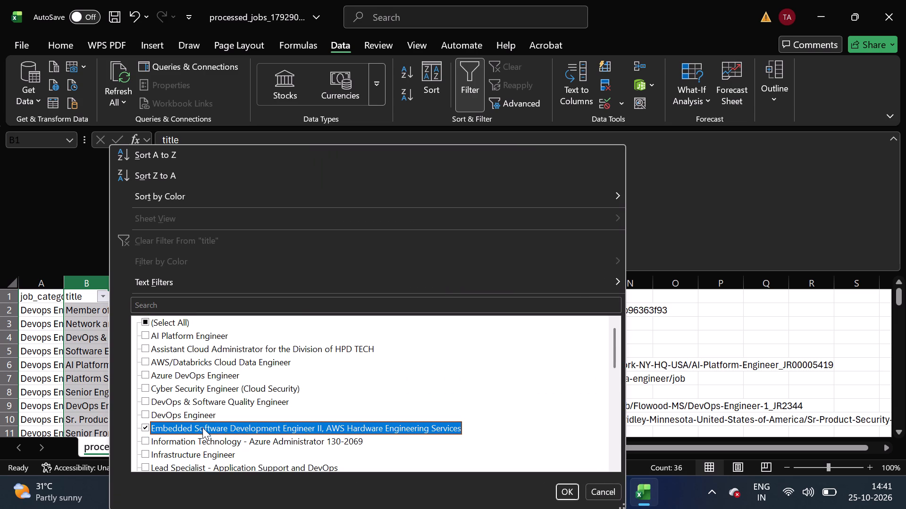
scroll(191, 456, down, 1)
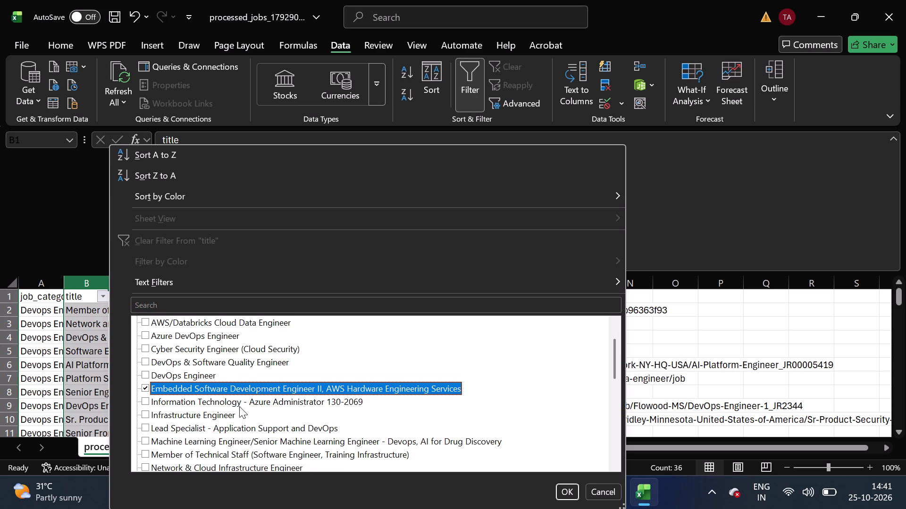
click(264, 405)
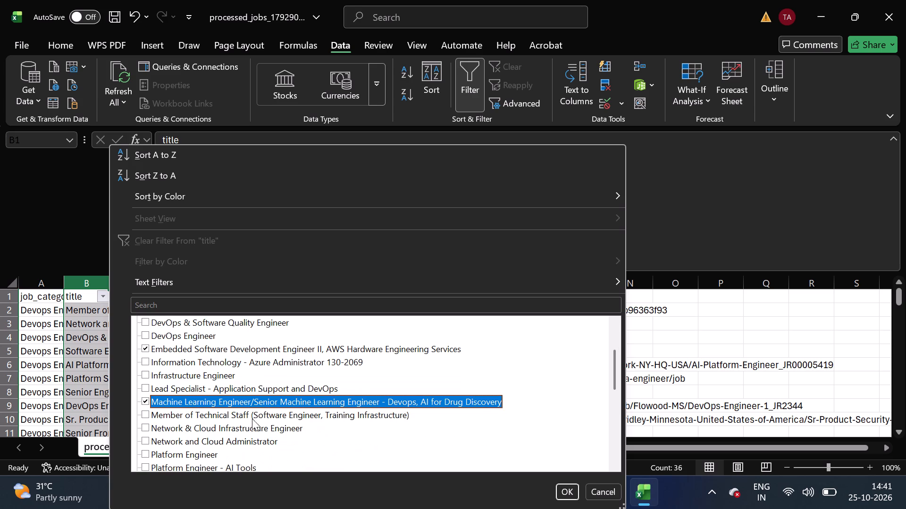
scroll(206, 460, down, 1)
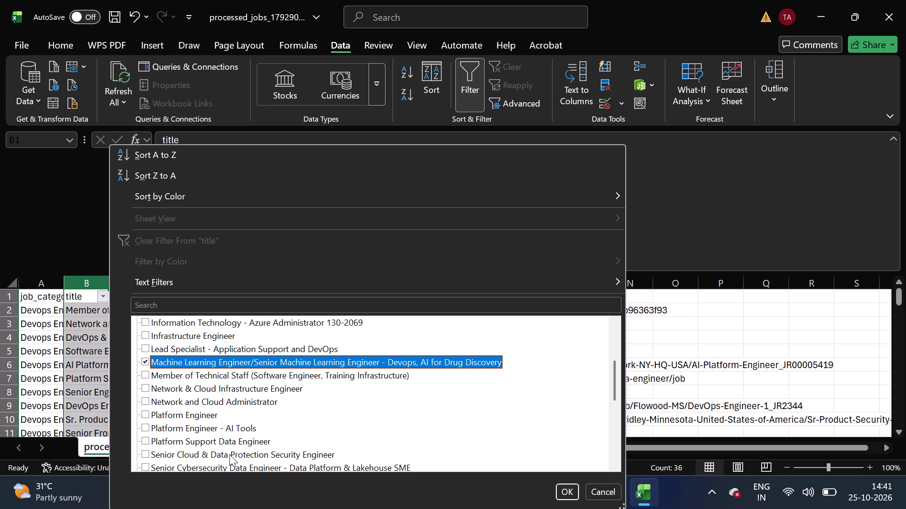
scroll(240, 460, down, 1)
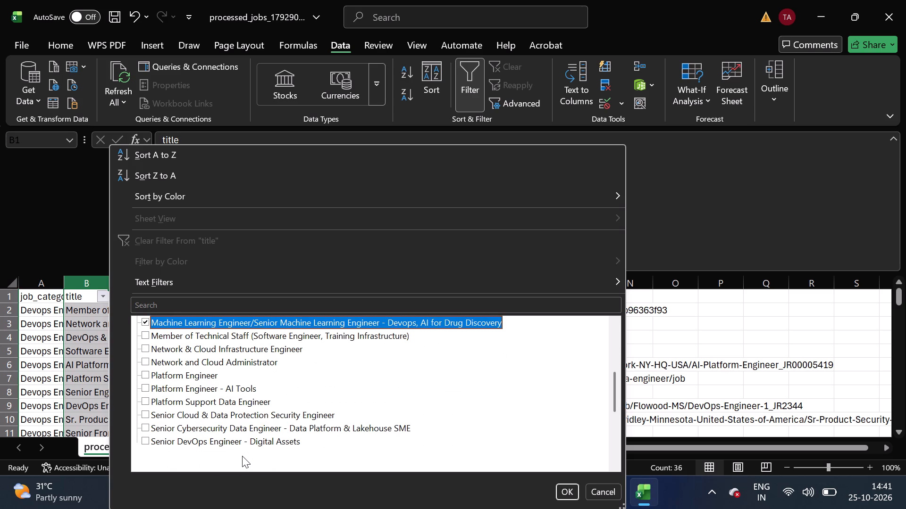
scroll(242, 457, down, 1)
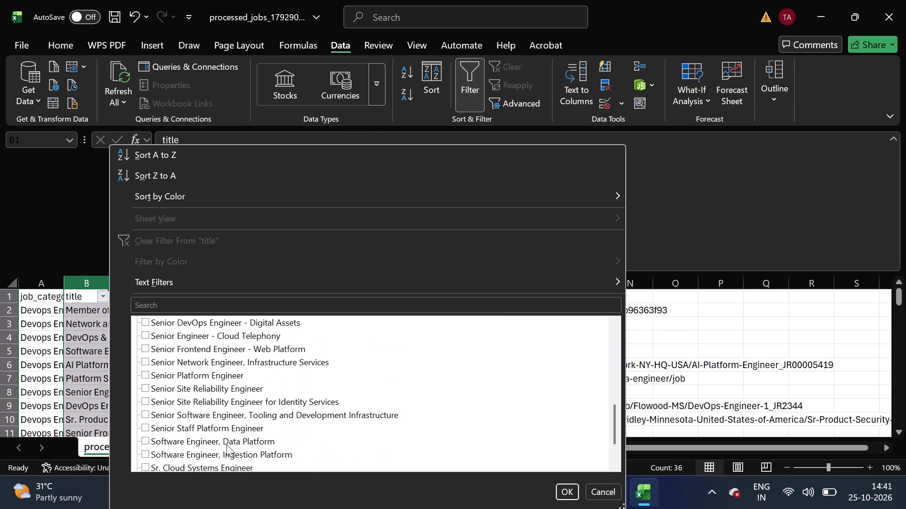
scroll(226, 449, down, 1)
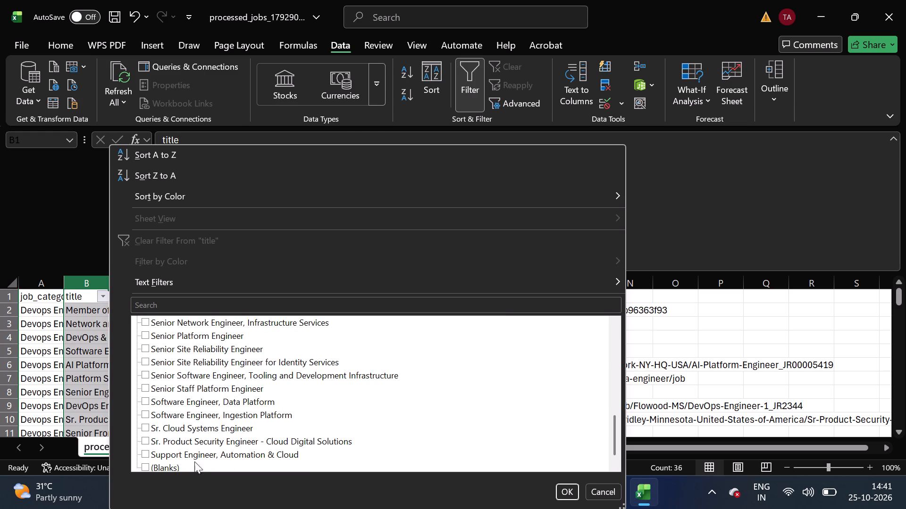
click(174, 466)
scroll(174, 466, down, 1)
click(566, 492)
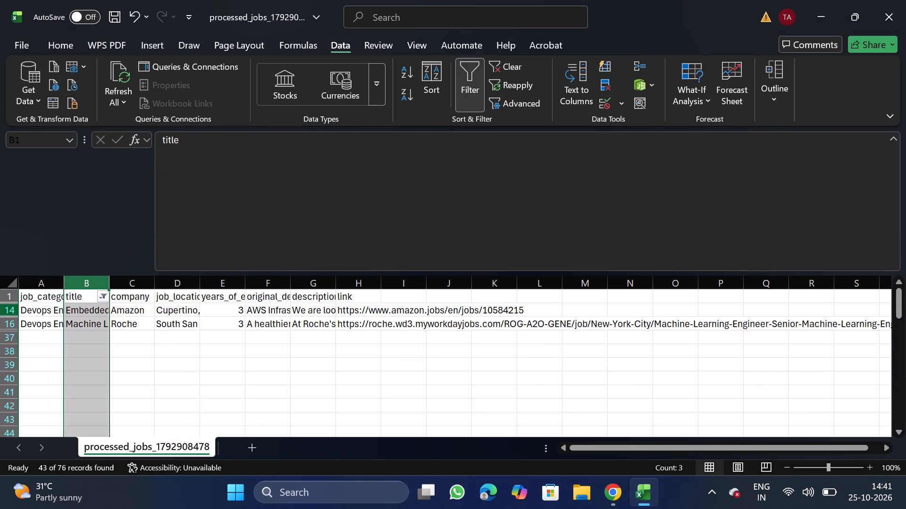
Delete the filtered Amazon and Roche job rows and turn the filter off.
click(0, 309)
key(ctrl+shift+Down)
right_click(62, 327)
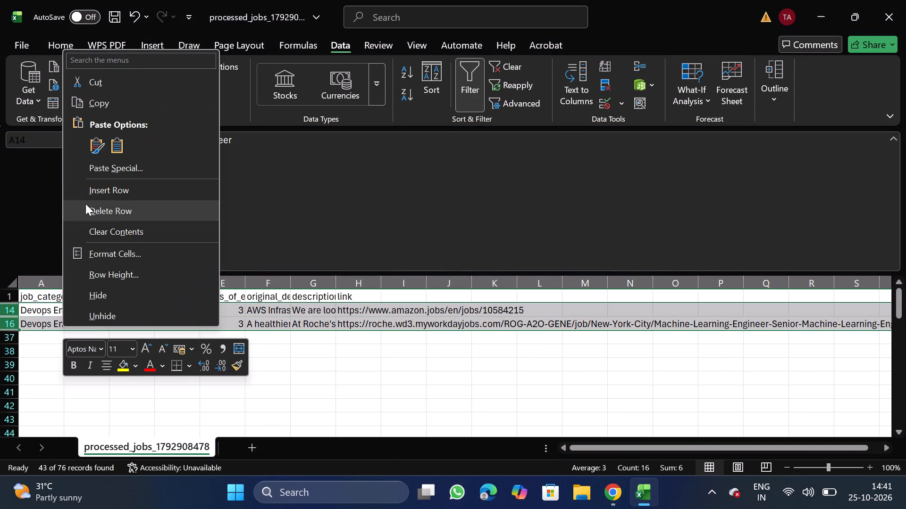
click(125, 207)
click(470, 90)
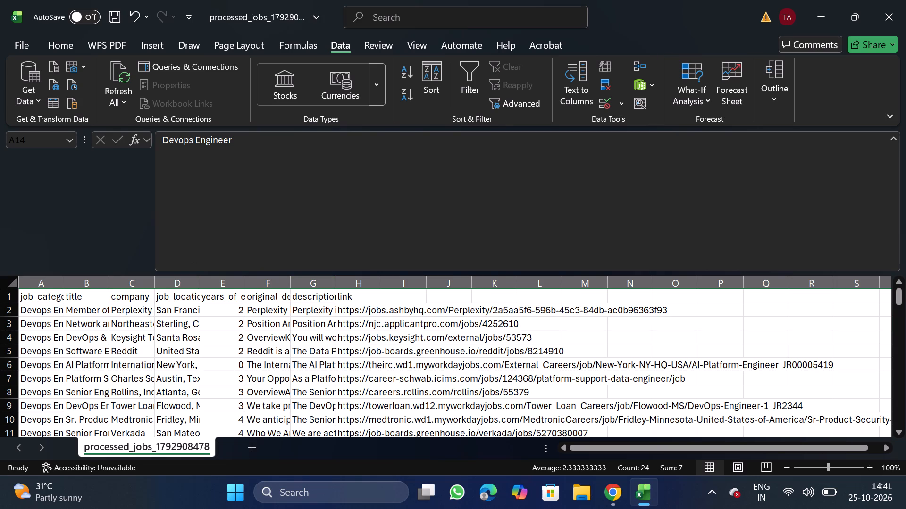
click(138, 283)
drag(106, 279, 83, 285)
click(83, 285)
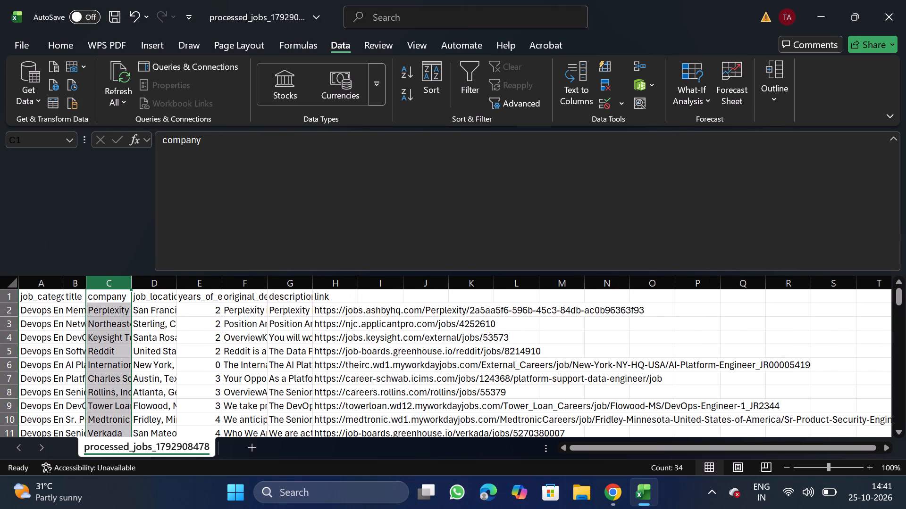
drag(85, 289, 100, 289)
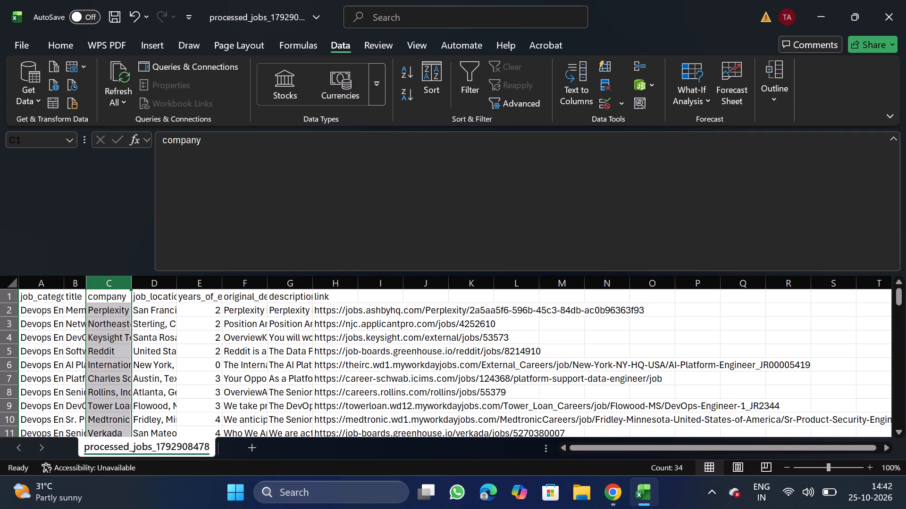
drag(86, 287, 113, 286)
Check the title column for lead roles by filtering it for "lead", and turn the filter off.
click(88, 287)
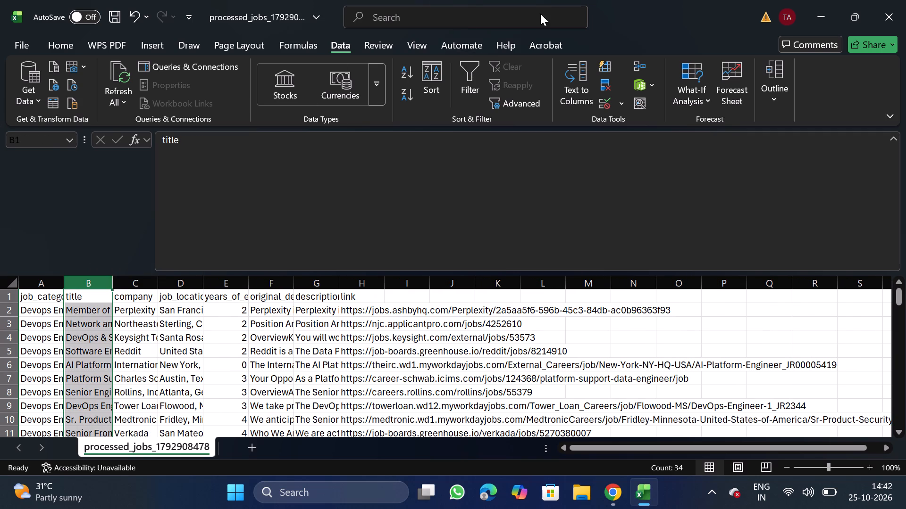
click(461, 84)
click(105, 294)
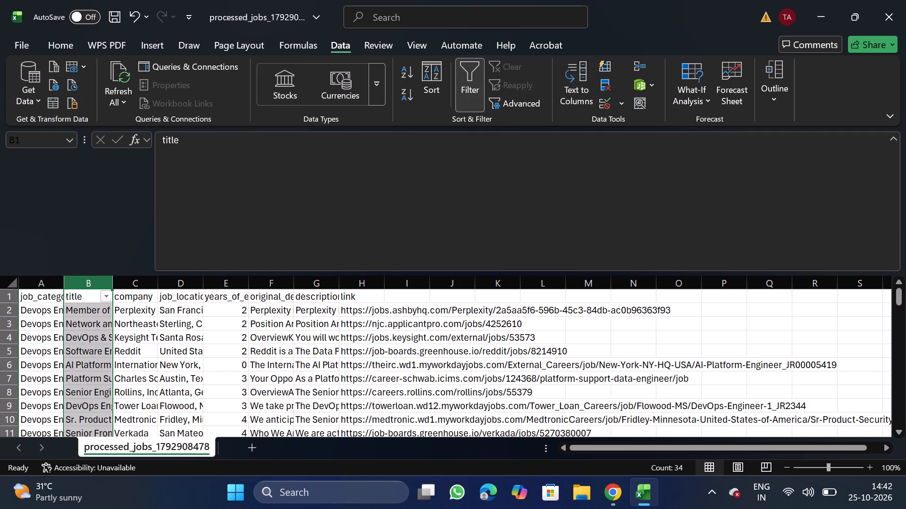
click(177, 307)
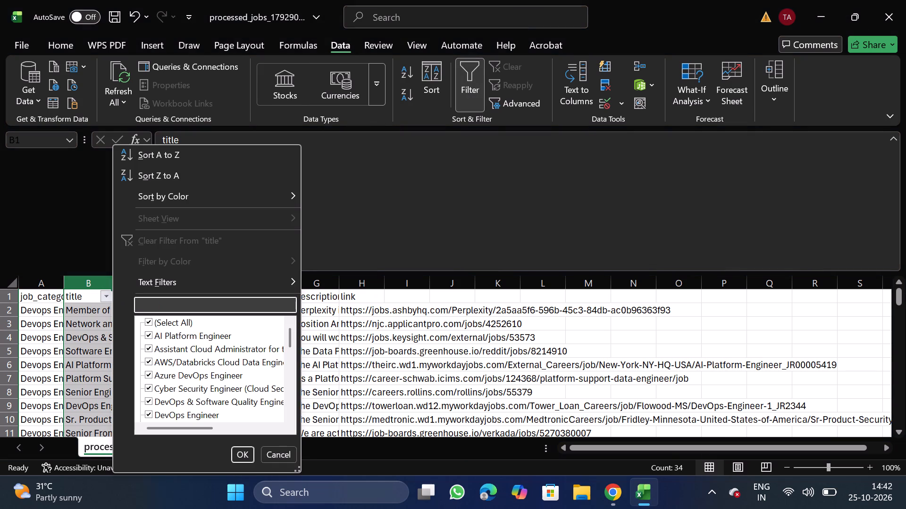
text(lead)
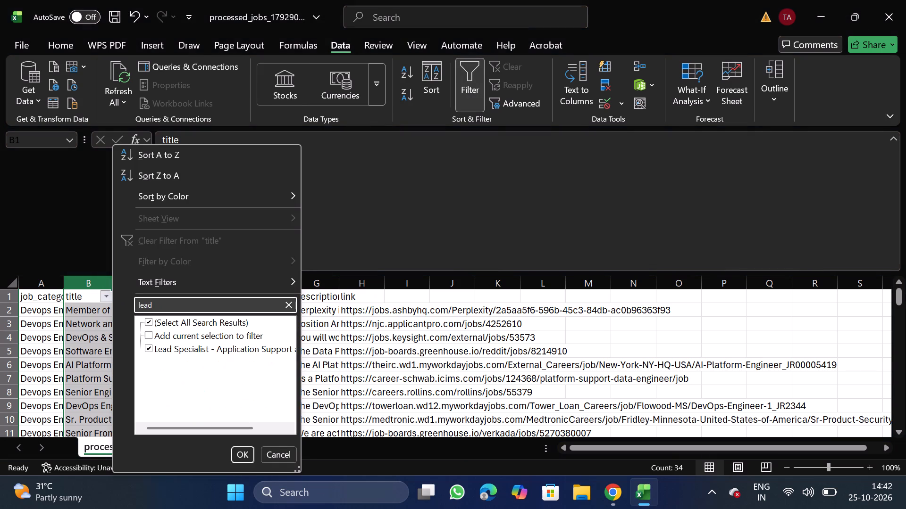
click(238, 452)
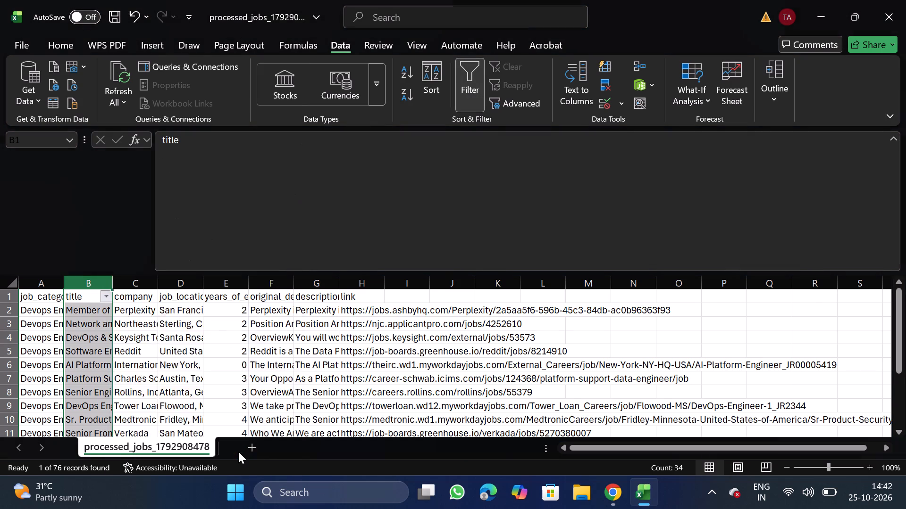
click(459, 83)
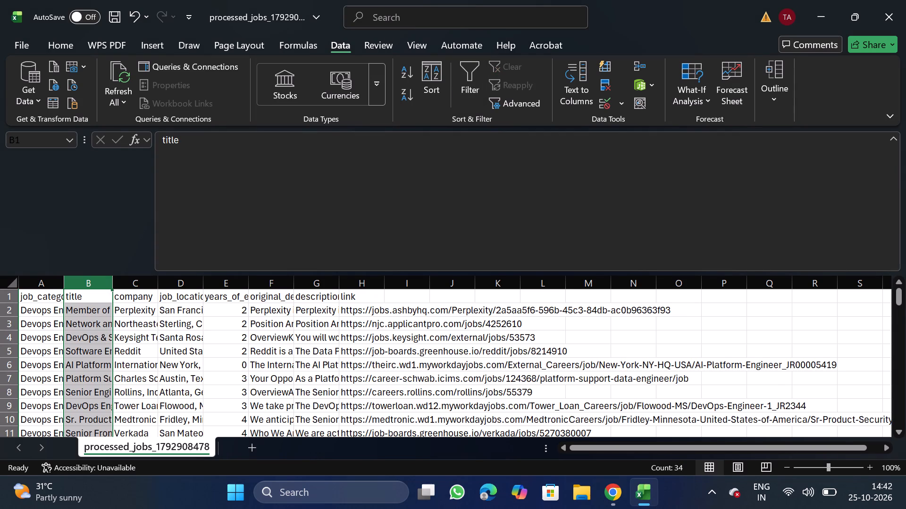
Filter the title column for "staff" to delete the Perplexity Member of Technical Staff row, and turn the filter off.
click(461, 100)
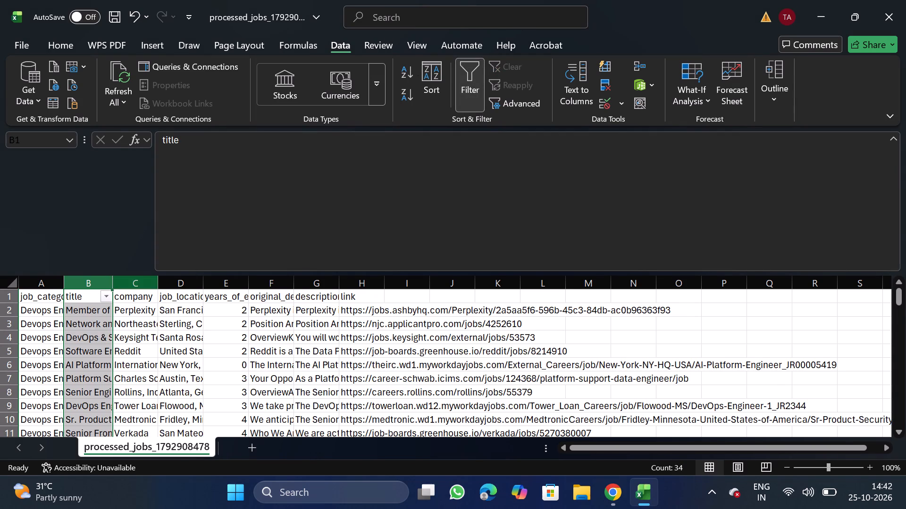
click(104, 299)
click(159, 304)
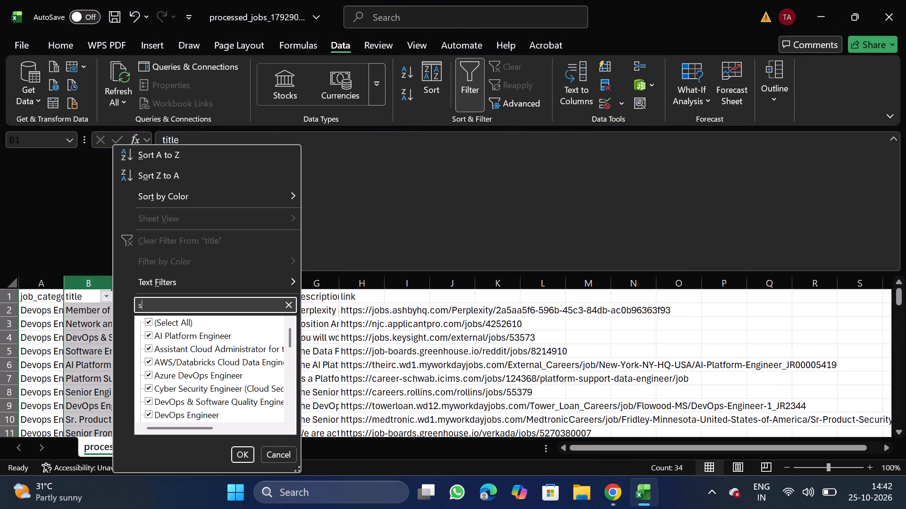
key(BackSpace)
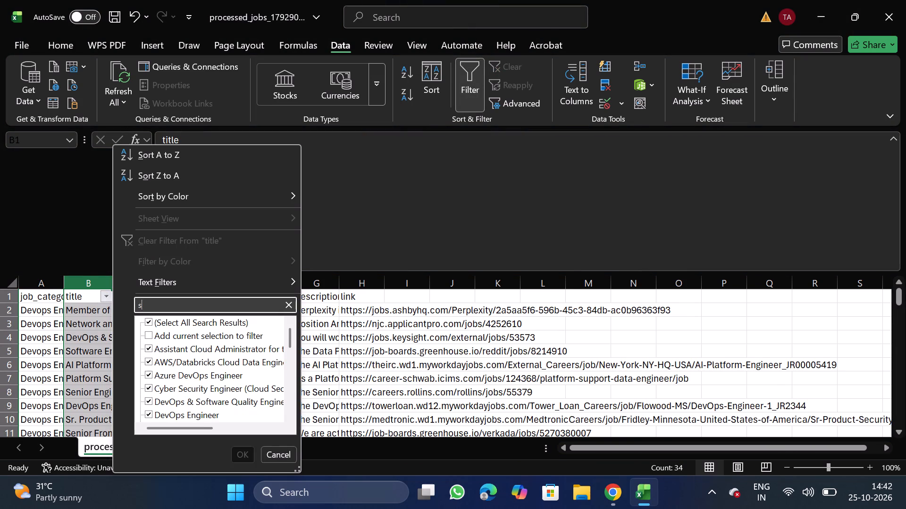
text(taff)
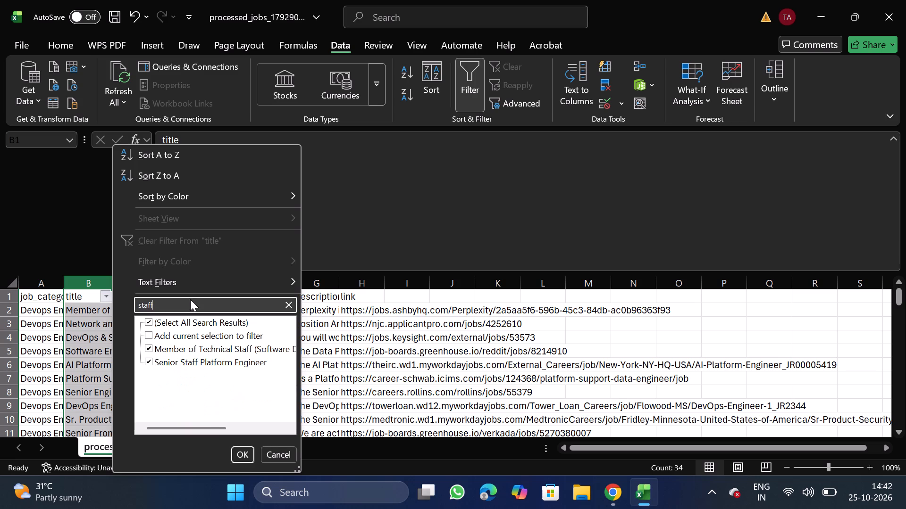
click(237, 451)
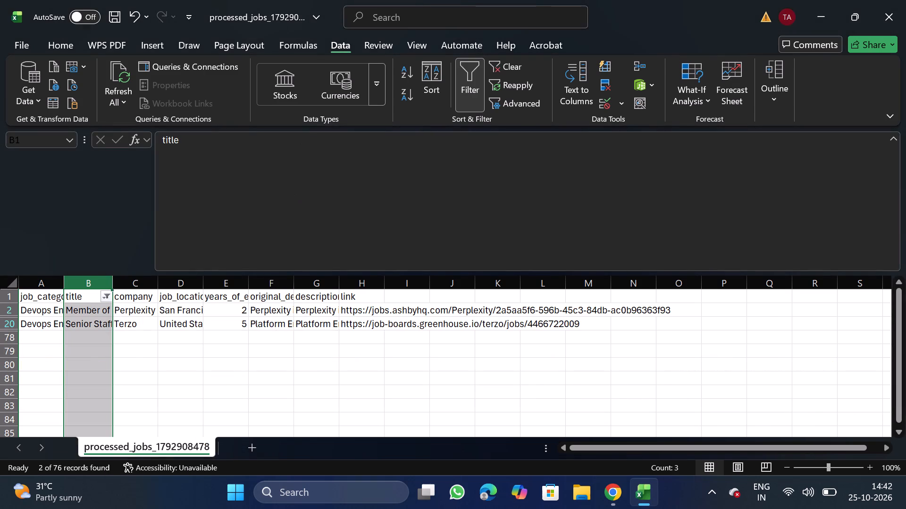
click(6, 310)
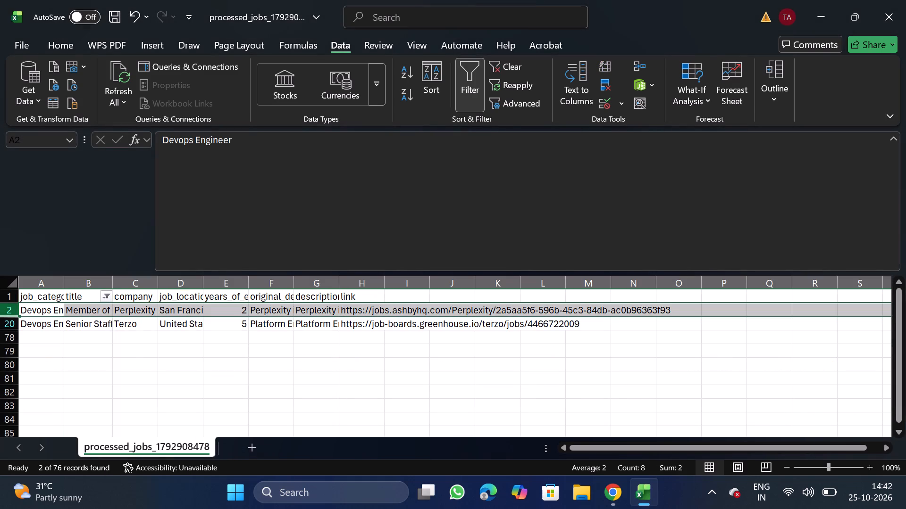
right_click(21, 312)
click(94, 192)
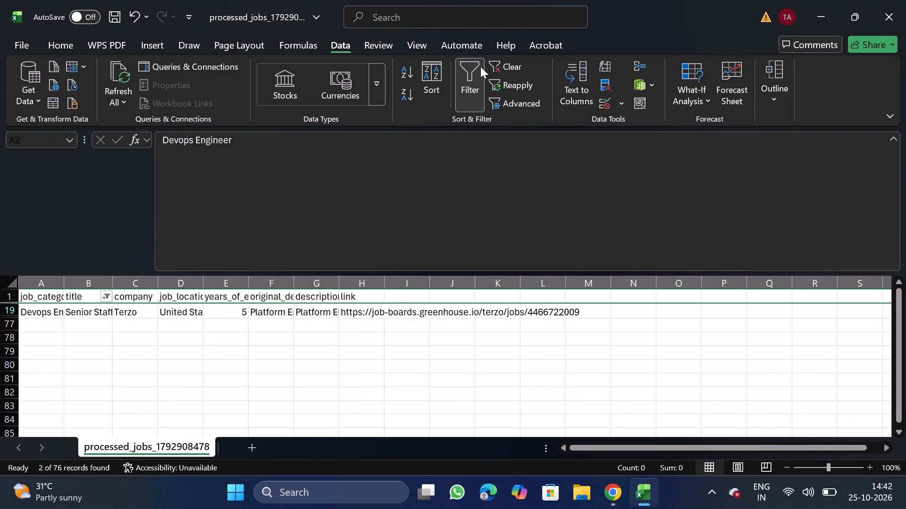
click(471, 93)
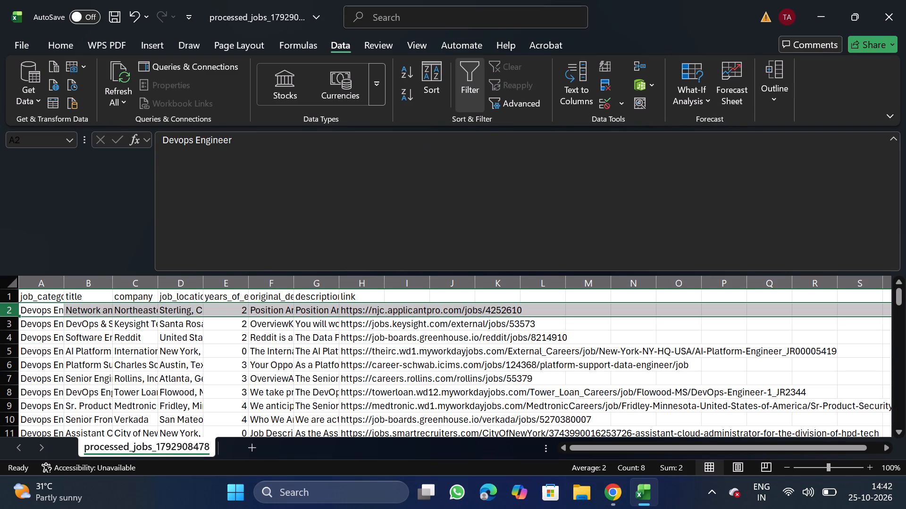
Filter-enable the company column and search its filter values for "walmart" and "dried".
click(143, 284)
click(470, 86)
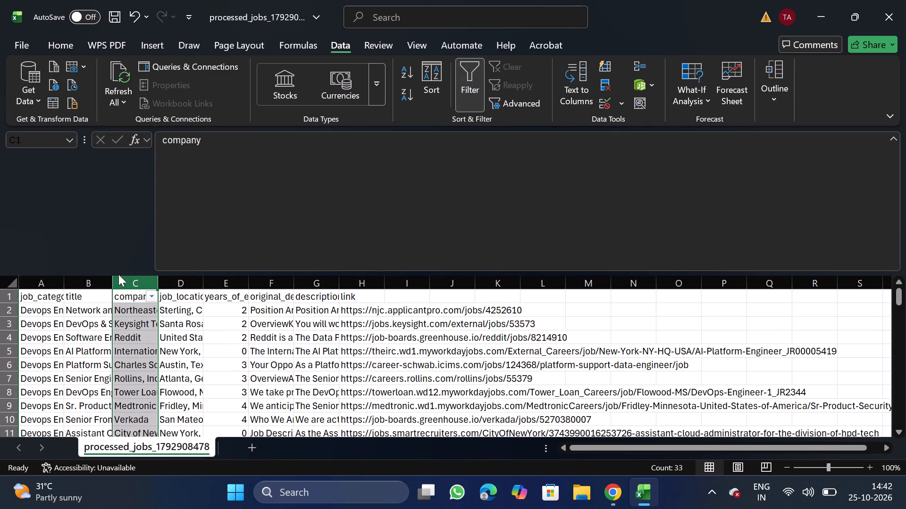
click(153, 301)
click(235, 300)
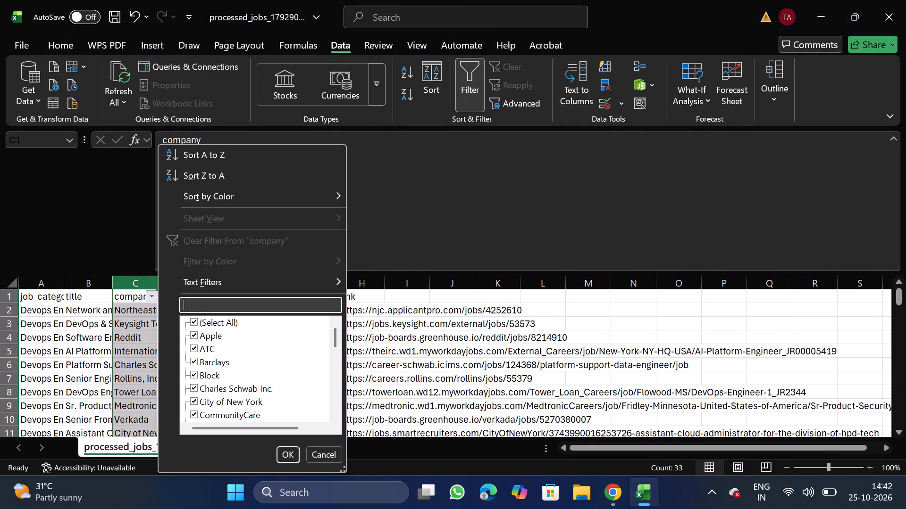
text(walmart)
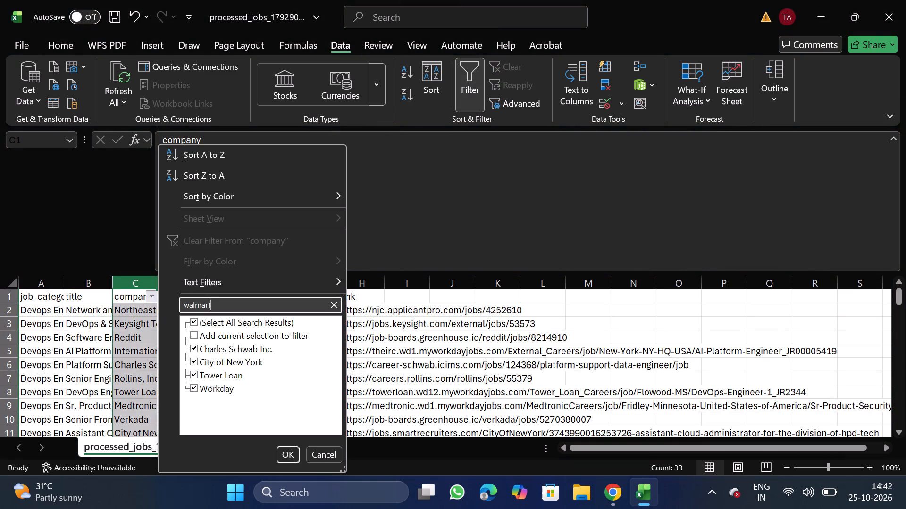
key(BackSpace)
key(BackSpace)
key(BackSpace)
key(BackSpace)
key(BackSpace)
key(BackSpace)
key(BackSpace)
key(BackSpace)
key(BackSpace)
key(BackSpace)
key(BackSpace)
key(BackSpace)
key(BackSpace)
key(BackSpace)
key(BackSpace)
key(BackSpace)
key(BackSpace)
key(BackSpace)
key(BackSpace)
text(dried)
key(BackSpace)
key(BackSpace)
key(BackSpace)
key(BackSpace)
key(BackSpace)
key(BackSpace)
key(BackSpace)
key(BackSpace)
key(BackSpace)
key(BackSpace)
key(BackSpace)
key(BackSpace)
key(BackSpace)
key(BackSpace)
key(BackSpace)
key(BackSpace)
key(BackSpace)
Search the company column's filter values for "capital", "under" and "hunt".
text(capital)
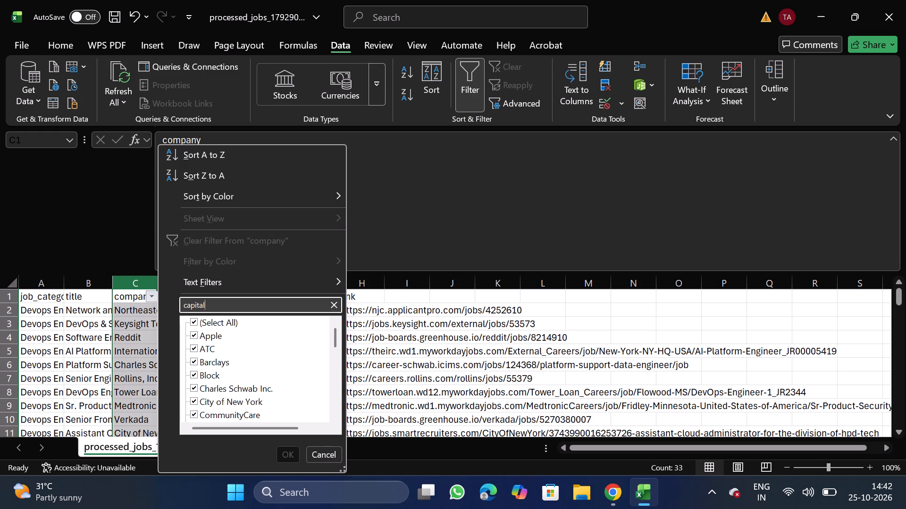
key(BackSpace)
key(BackSpace)
key(BackSpace)
key(BackSpace)
key(BackSpace)
key(BackSpace)
key(BackSpace)
key(BackSpace)
key(BackSpace)
key(BackSpace)
key(BackSpace)
key(BackSpace)
key(BackSpace)
key(BackSpace)
key(BackSpace)
text(under)
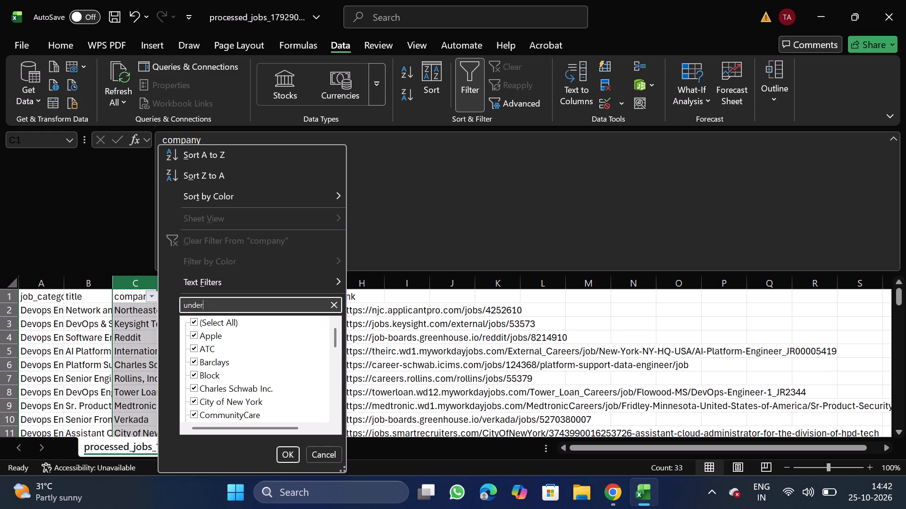
key(BackSpace)
key(BackSpace)
key(BackSpace)
key(BackSpace)
key(BackSpace)
key(BackSpace)
key(BackSpace)
key(BackSpace)
key(BackSpace)
key(BackSpace)
key(BackSpace)
key(BackSpace)
key(BackSpace)
key(BackSpace)
key(BackSpace)
text(hunt)
key(BackSpace)
key(BackSpace)
key(BackSpace)
key(BackSpace)
key(BackSpace)
key(BackSpace)
key(BackSpace)
key(BackSpace)
key(BackSpace)
key(BackSpace)
key(BackSpace)
key(BackSpace)
key(BackSpace)
key(BackSpace)
key(BackSpace)
Search the company filter values for "skim", "ape" and "in landem", and turn the filter off without applying a selection.
text(skim)
key(BackSpace)
key(BackSpace)
key(BackSpace)
key(BackSpace)
key(BackSpace)
key(BackSpace)
key(BackSpace)
key(BackSpace)
key(BackSpace)
key(BackSpace)
key(BackSpace)
key(BackSpace)
key(BackSpace)
key(BackSpace)
key(BackSpace)
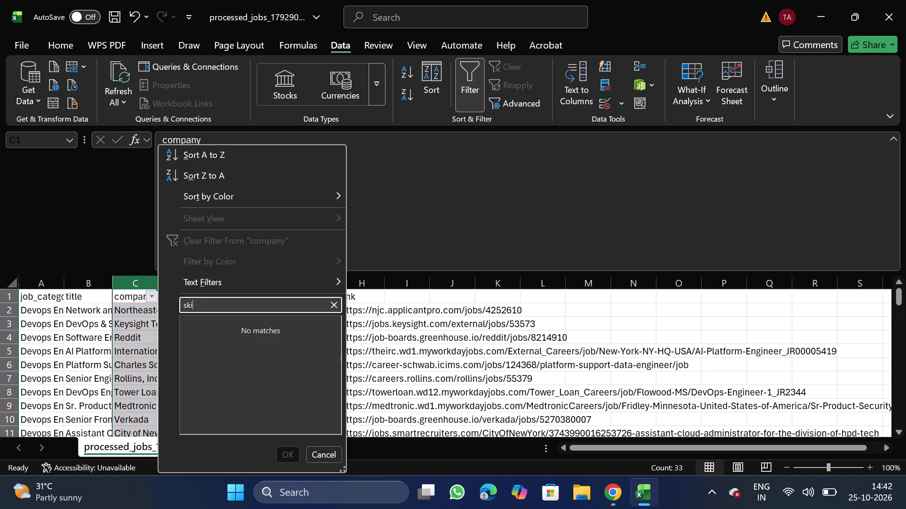
text(ape)
key(BackSpace)
key(BackSpace)
key(BackSpace)
key(BackSpace)
key(BackSpace)
key(BackSpace)
key(BackSpace)
key(BackSpace)
key(BackSpace)
key(BackSpace)
key(BackSpace)
key(BackSpace)
key(BackSpace)
text(in landem)
click(328, 456)
click(471, 90)
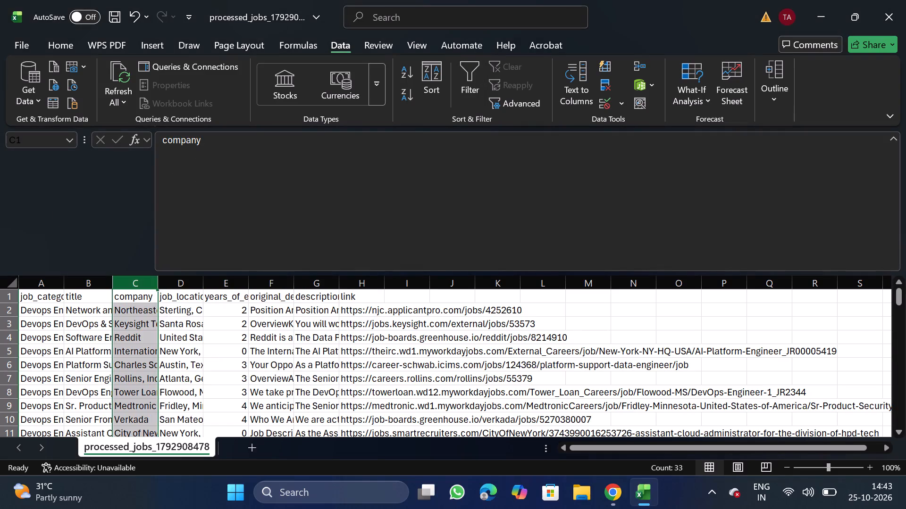
Save the workbook as the comma-delimited CSV Devops_10_25 in the Documents folder's Daily Scraping jobs subfolder.
click(24, 48)
double_click(44, 228)
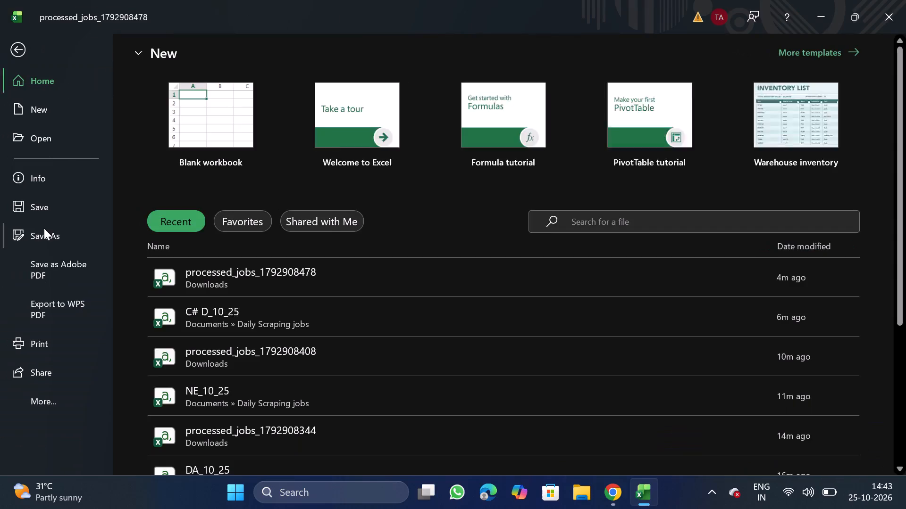
triple_click(203, 397)
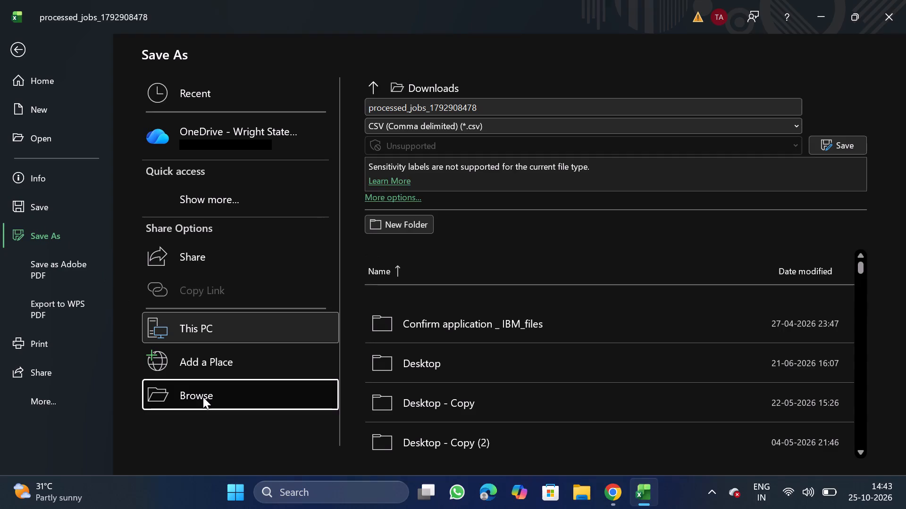
click(203, 397)
triple_click(215, 397)
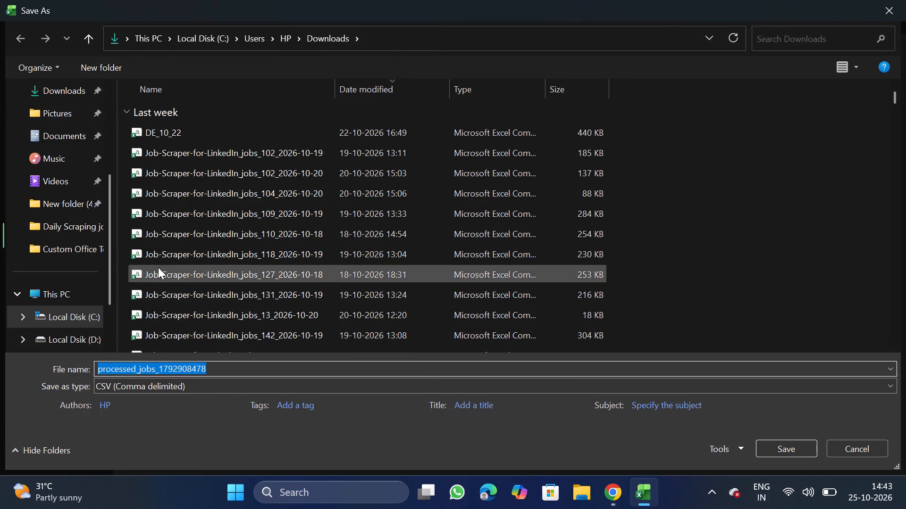
double_click(78, 128)
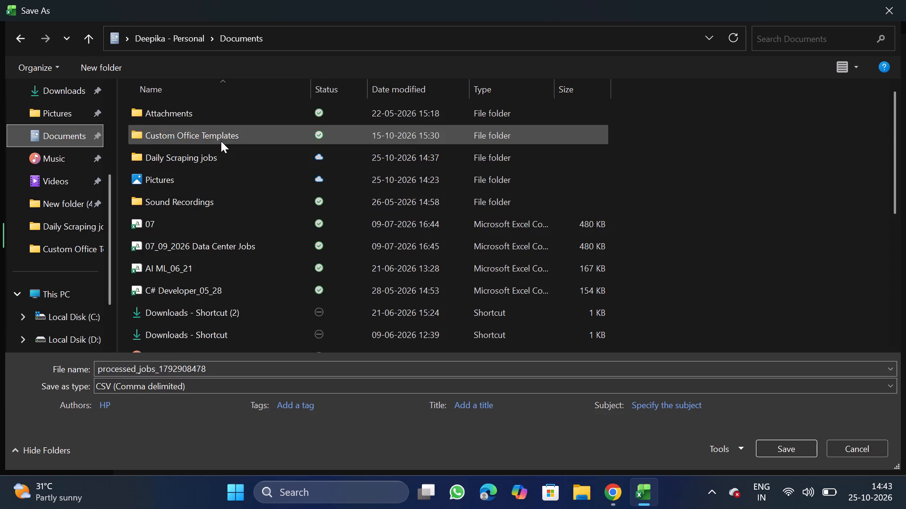
double_click(223, 152)
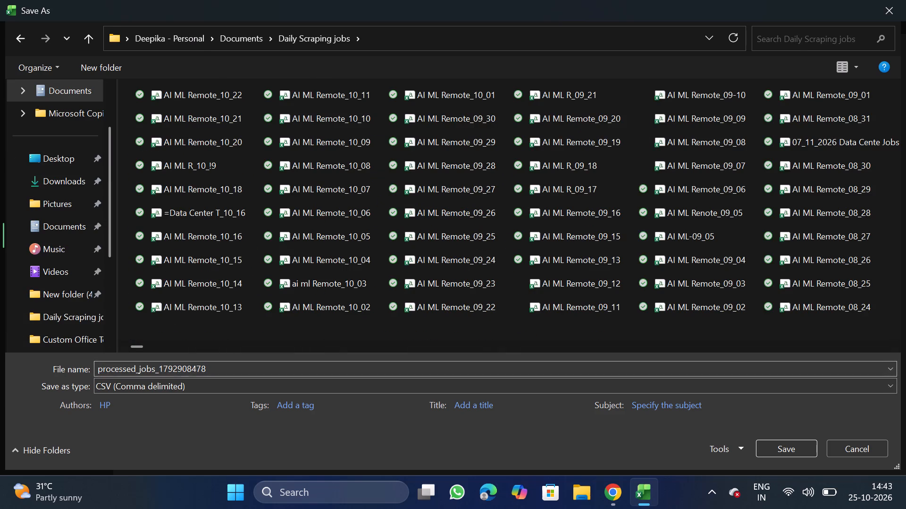
click(244, 371)
key(BackSpace)
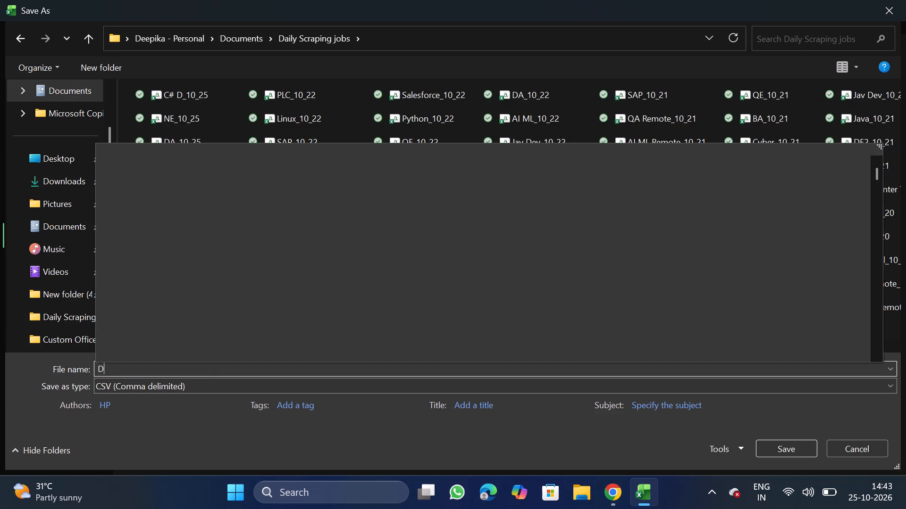
text(evops)
text(_10_25)
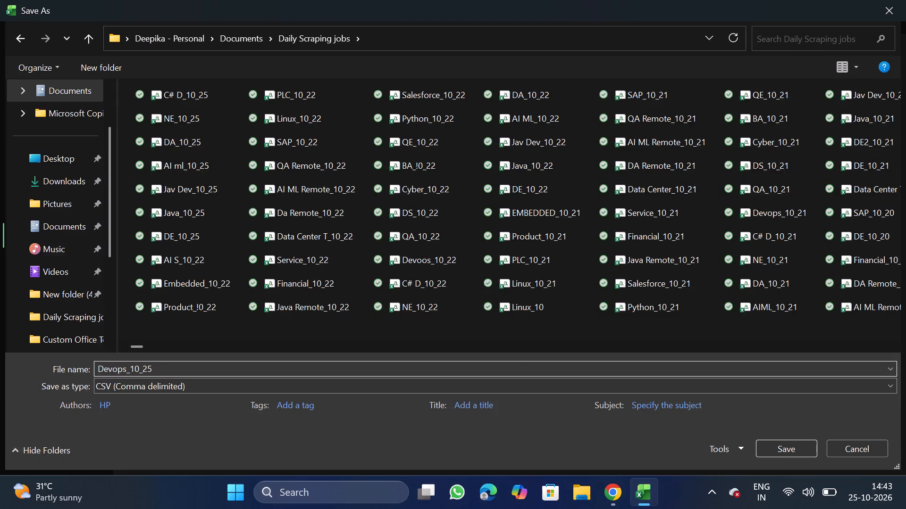
click(822, 447)
click(800, 448)
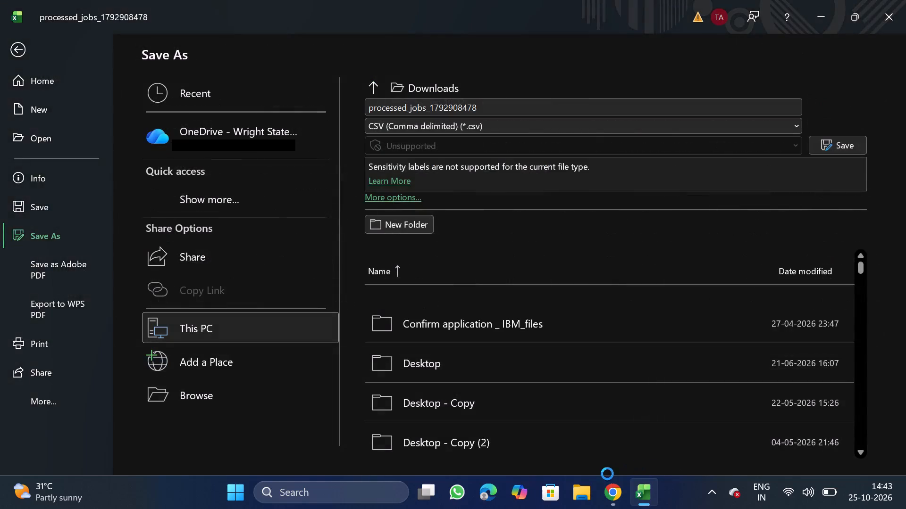
Switch to NextGenApply in Chrome and bulk upload Devops_10_25.csv.
click(611, 501)
scroll(462, 407, down, 1)
click(369, 376)
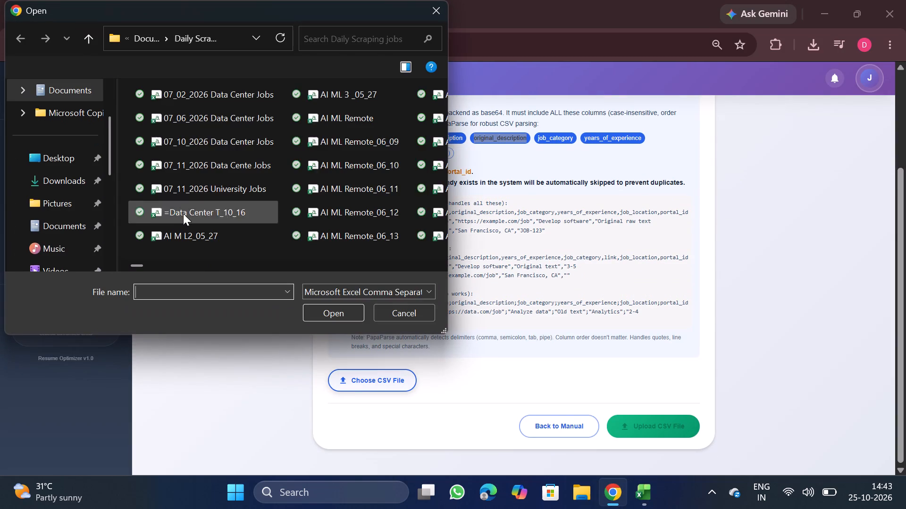
double_click(193, 101)
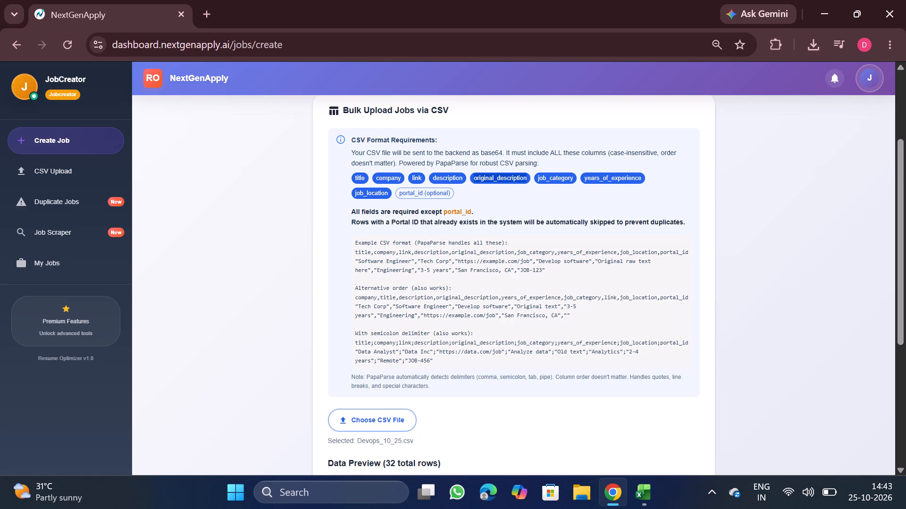
scroll(424, 305, down, 3)
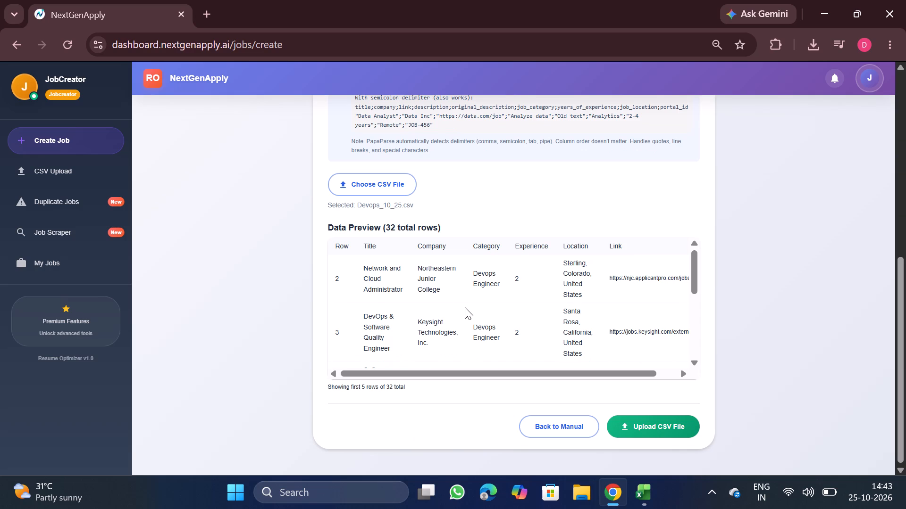
click(648, 421)
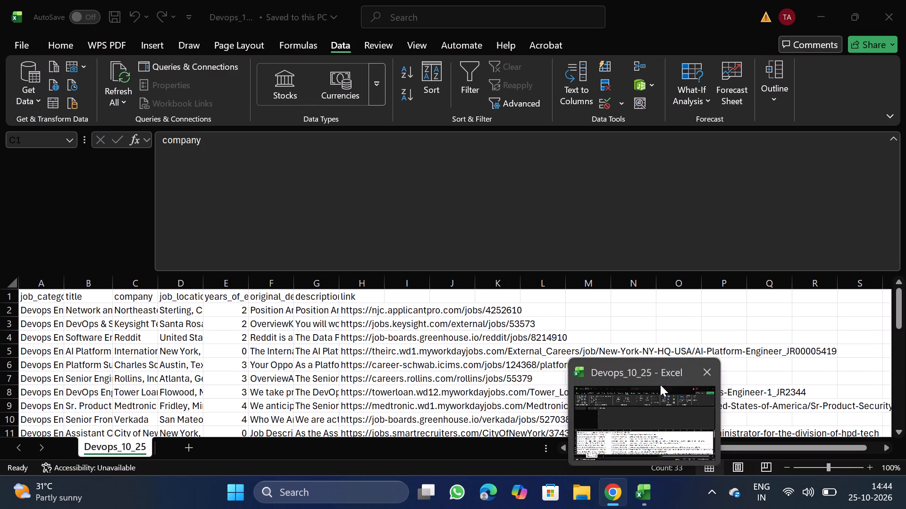
Close the Devops_10_25 workbook in Excel and return to the bulk upload page.
click(700, 374)
scroll(617, 325, up, 4)
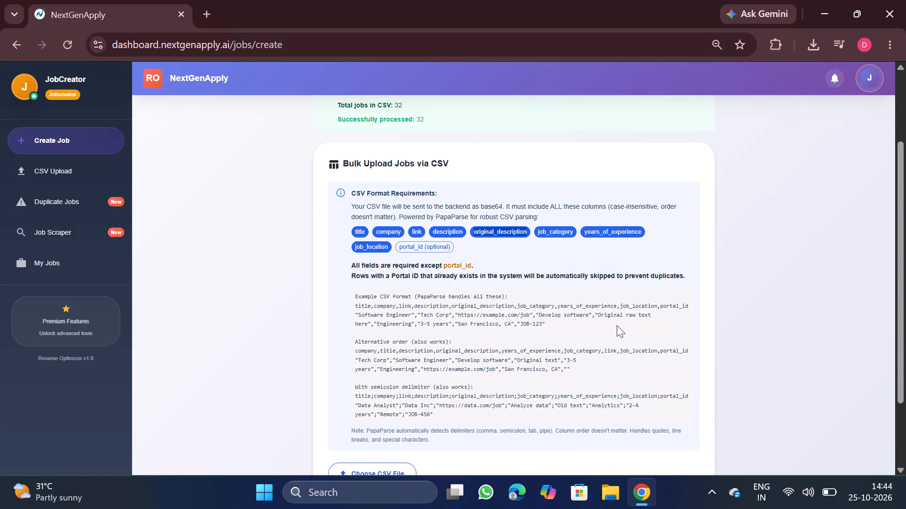
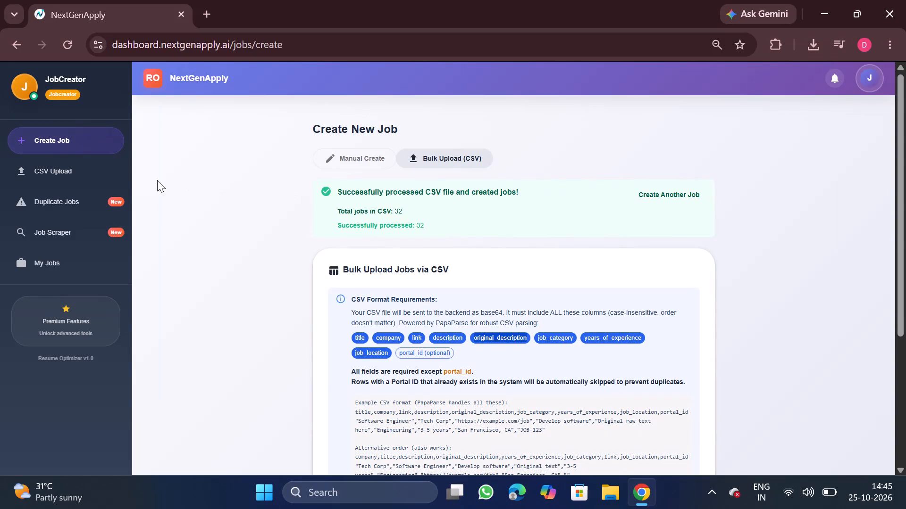
Download the QA Automation Engineer processed CSV (#4502) from the CSV upload history and open it in Excel.
click(91, 175)
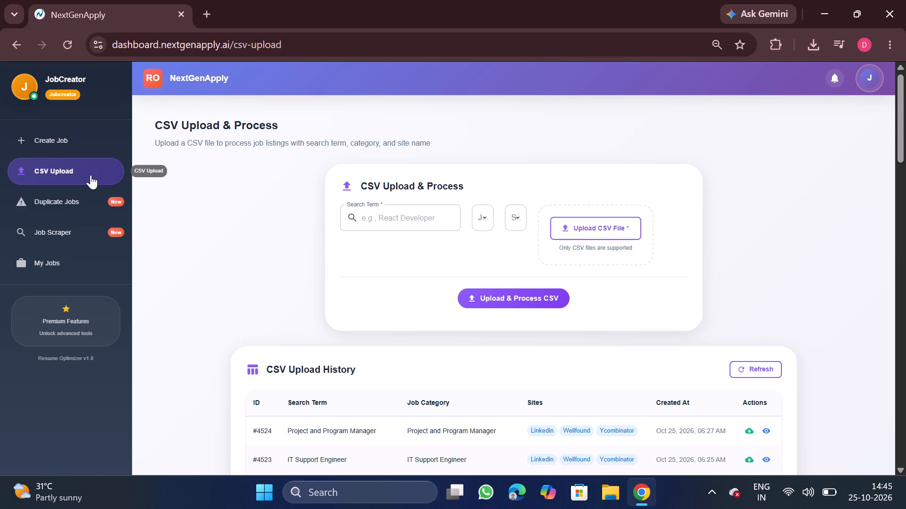
scroll(411, 302, down, 2)
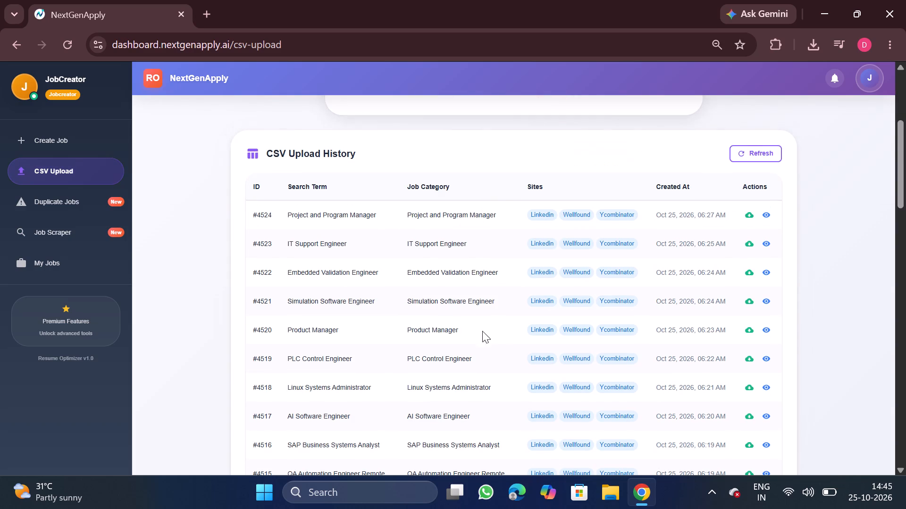
scroll(498, 334, down, 1)
scroll(568, 372, down, 1)
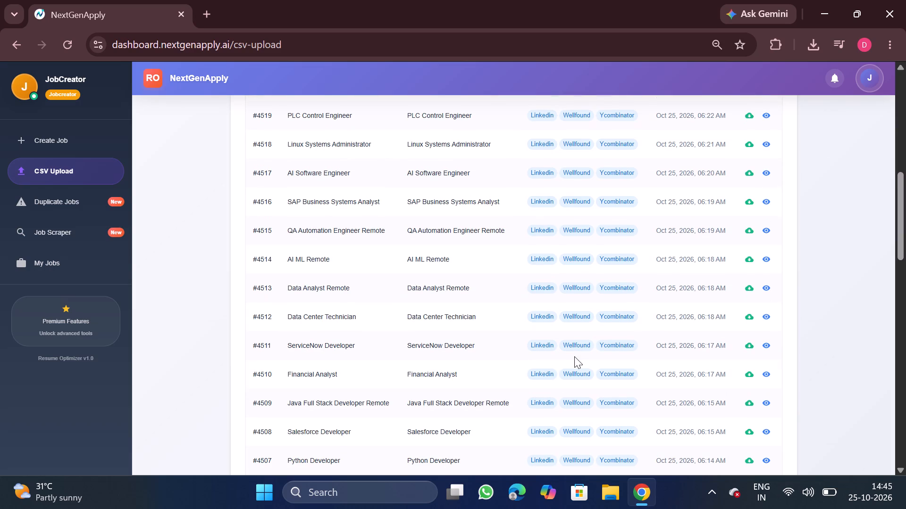
scroll(574, 356, down, 2)
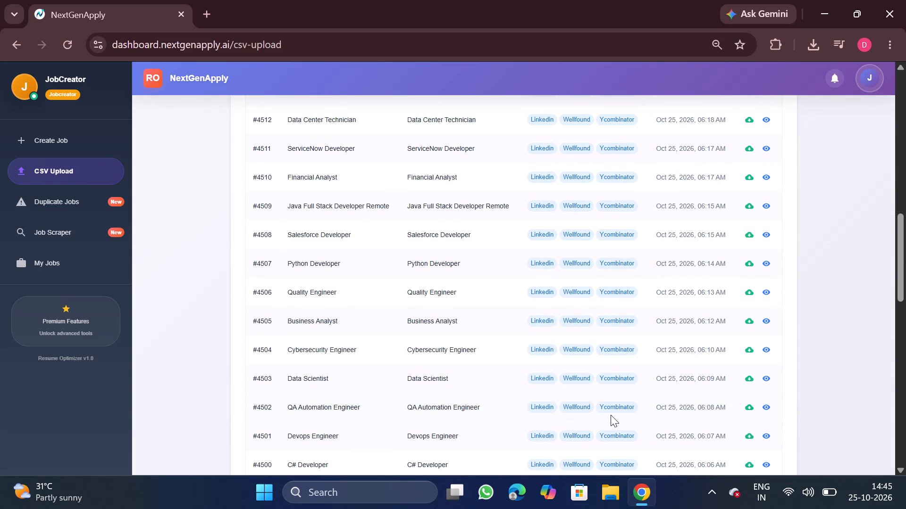
click(748, 407)
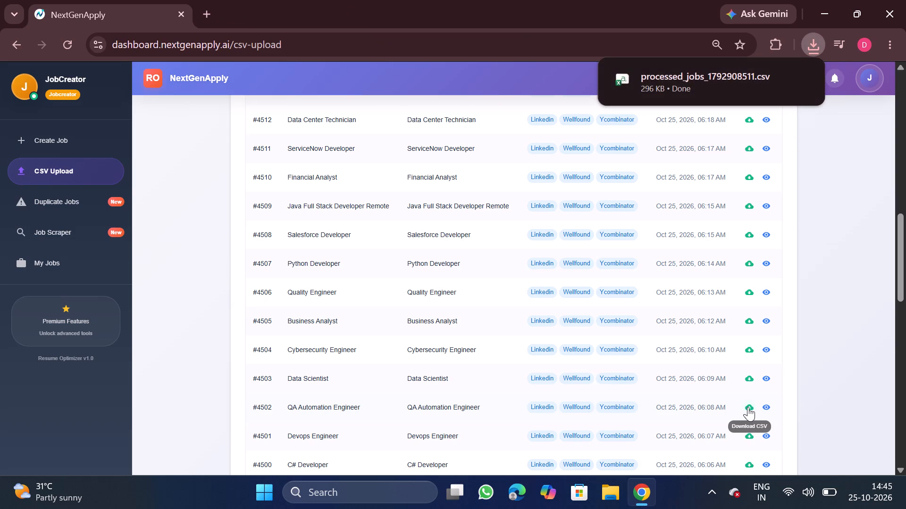
click(695, 90)
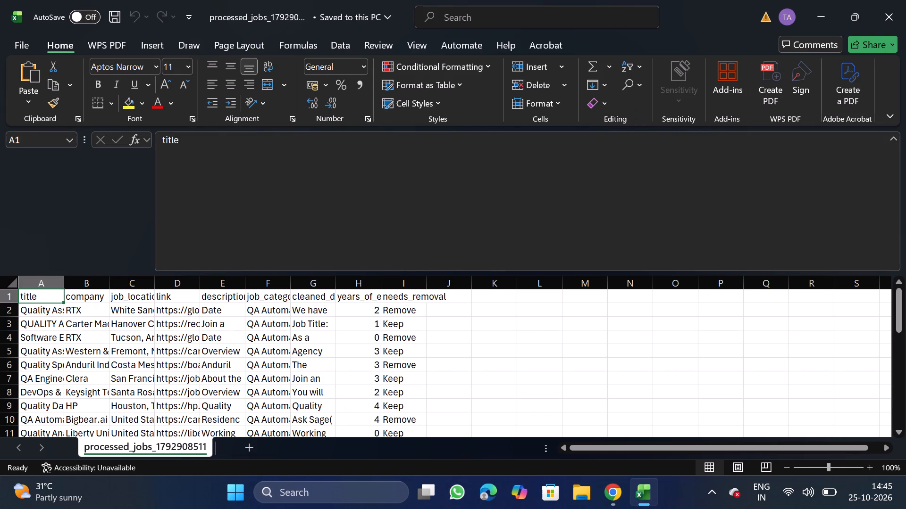
Remove duplicate rows from the whole data set, comparing only the company column.
click(306, 356)
key(ctrl+a)
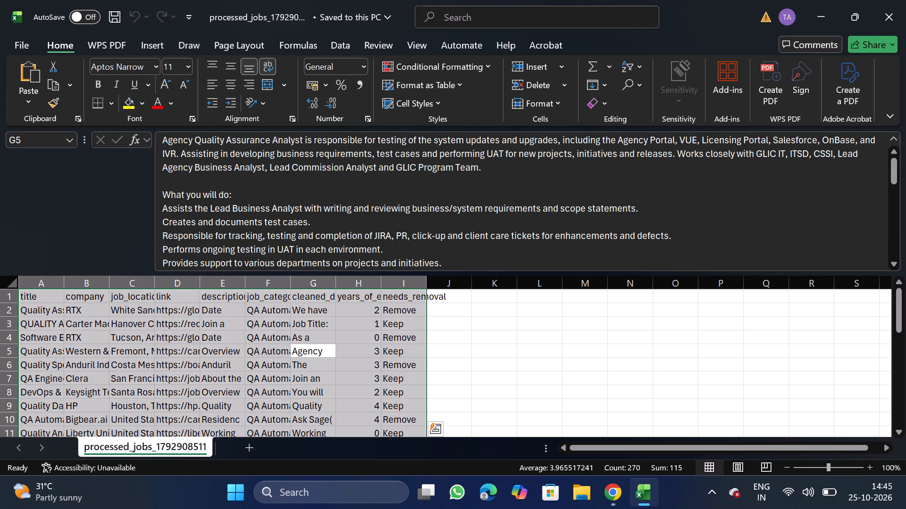
click(336, 46)
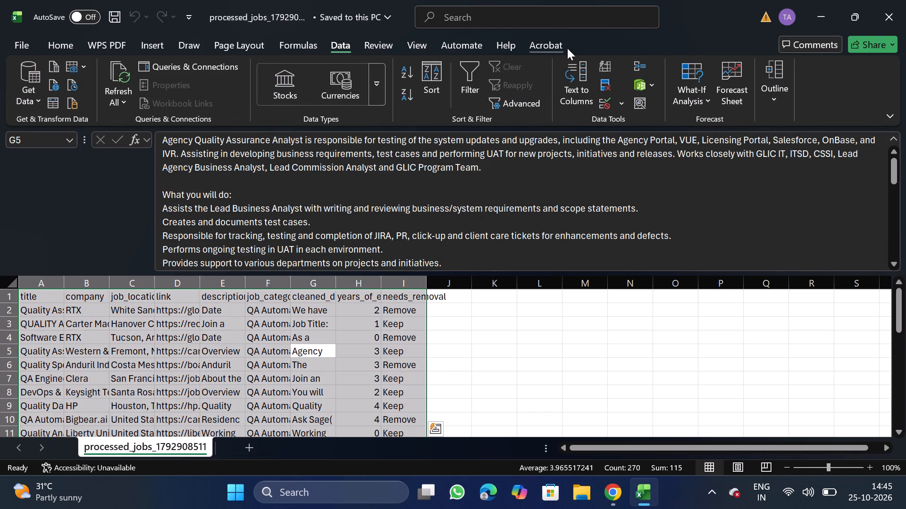
click(607, 81)
click(200, 218)
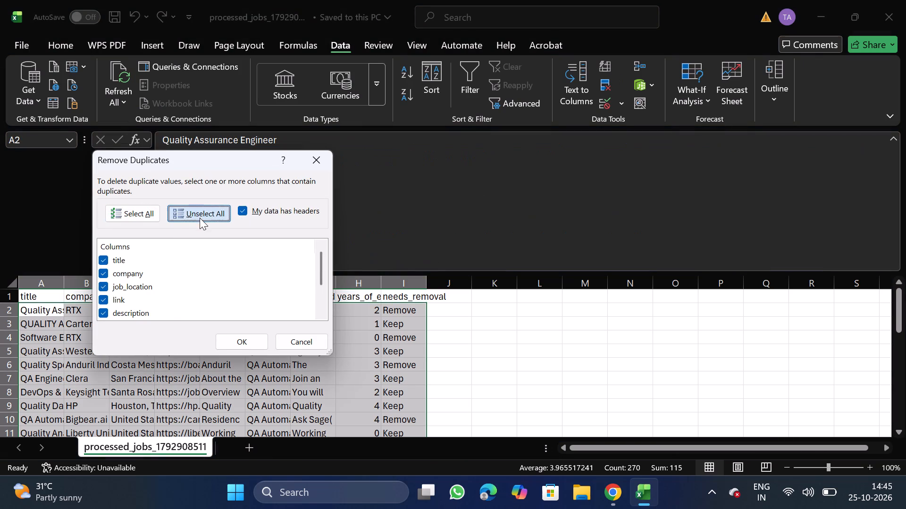
click(105, 275)
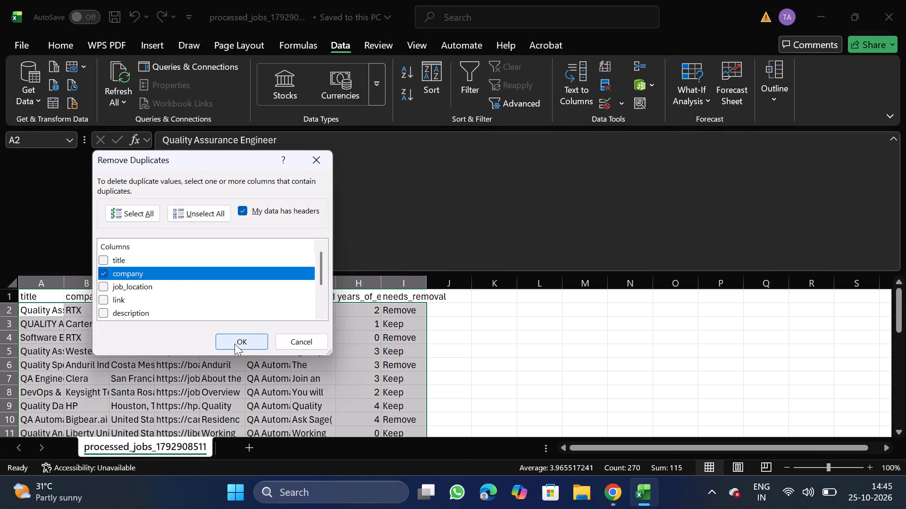
click(253, 338)
click(545, 280)
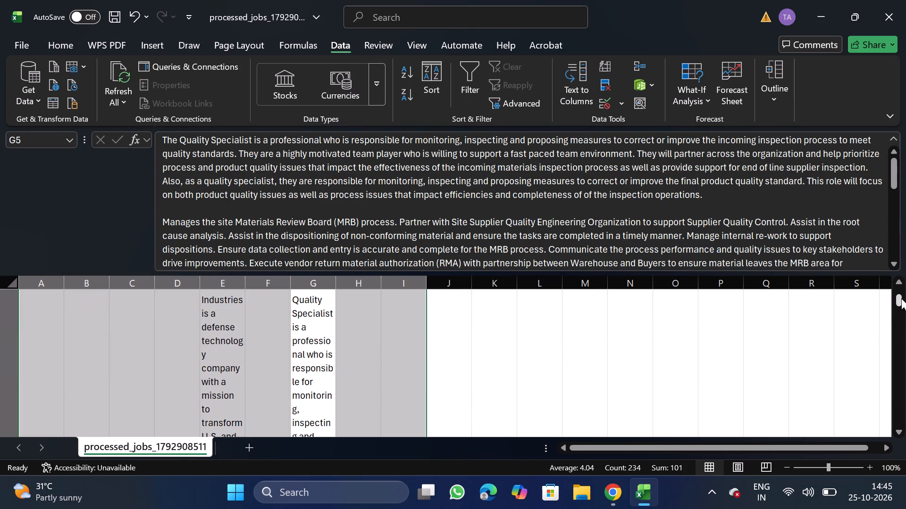
Filter needs_removal to exclude Keep, delete all the filtered data rows, and turn the filter off.
drag(899, 301, 904, 266)
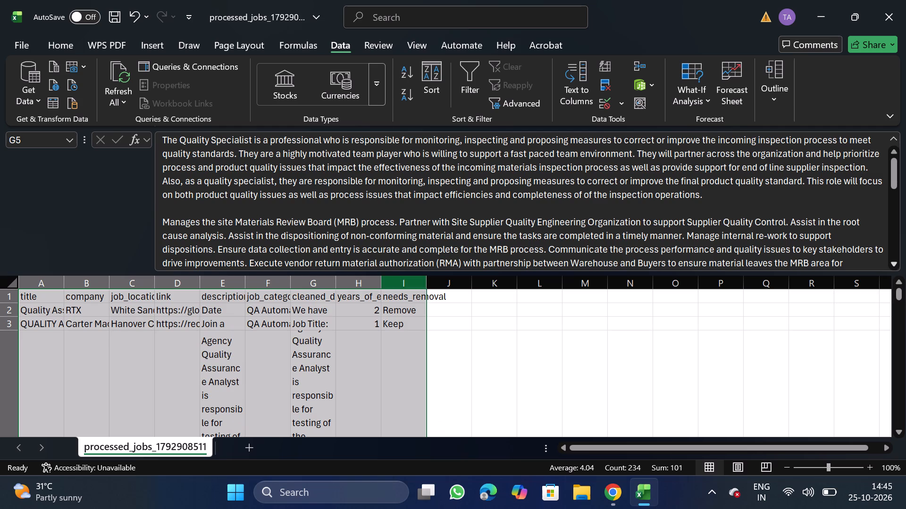
click(400, 287)
click(473, 94)
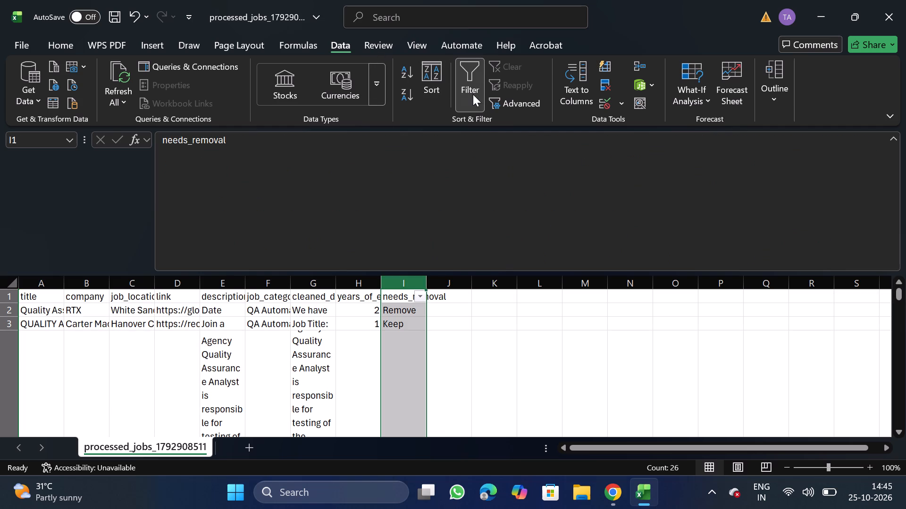
click(418, 294)
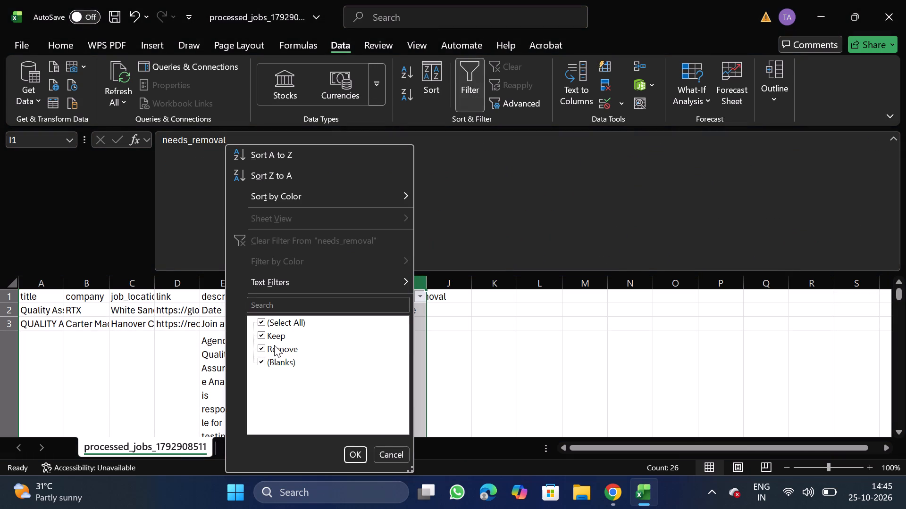
click(279, 335)
click(354, 458)
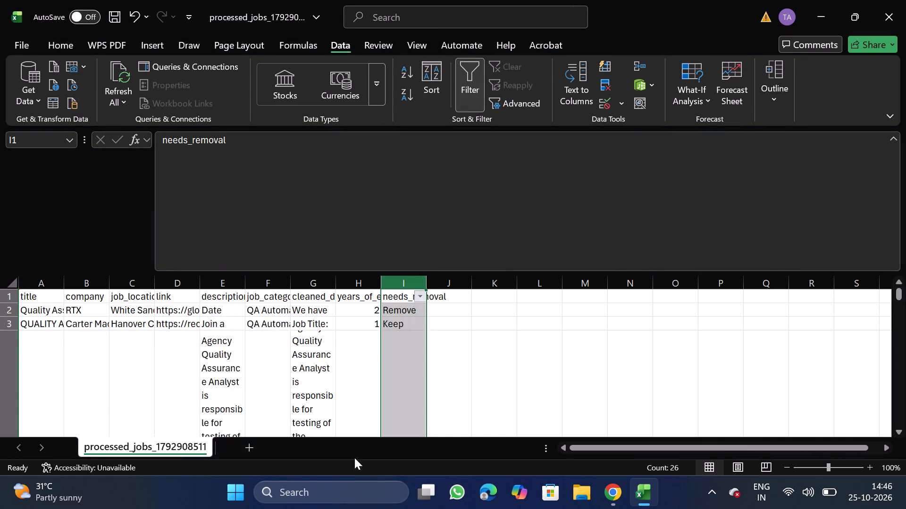
click(2, 310)
key(ctrl+shift+Down)
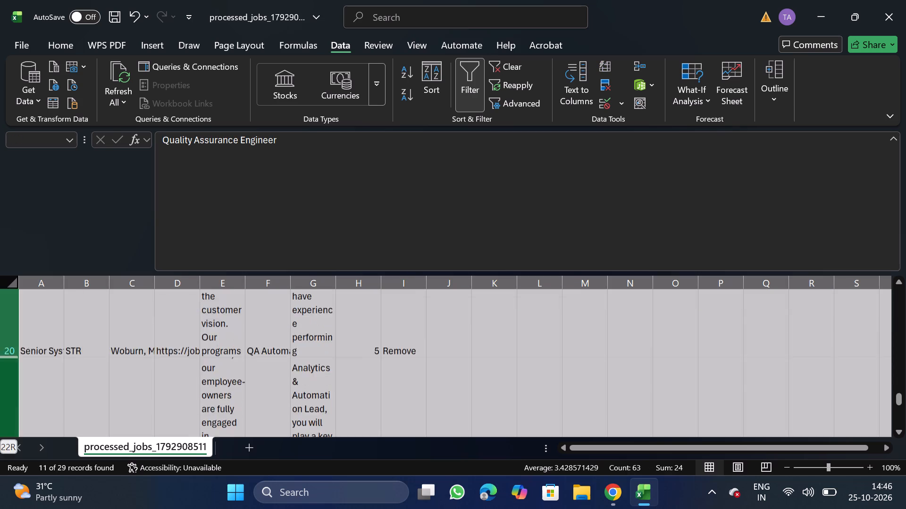
right_click(66, 357)
click(130, 239)
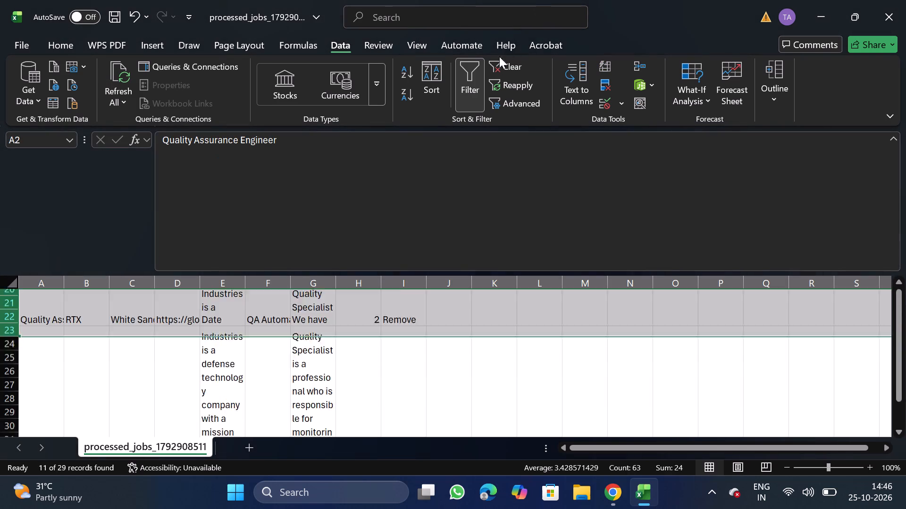
click(472, 91)
Filter years_of_experience to 7 and 10, delete the filtered rows, and turn the filter off.
click(356, 290)
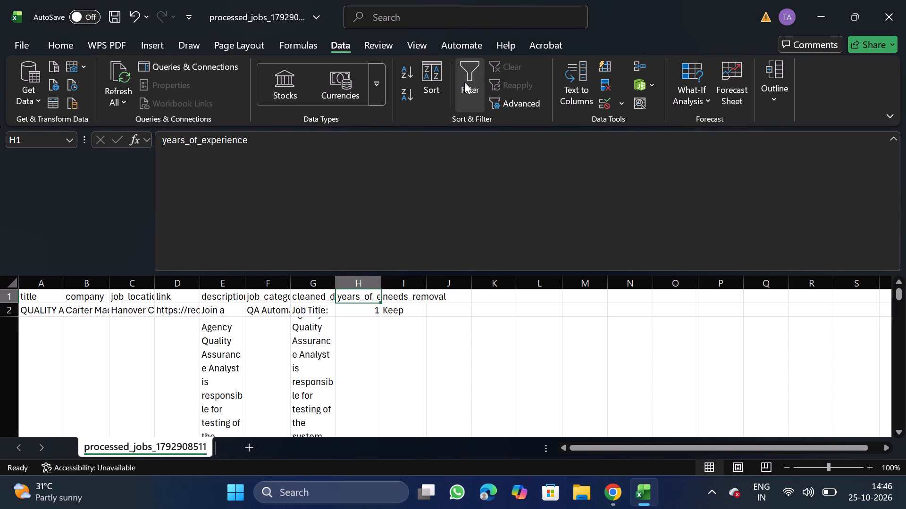
click(464, 82)
click(377, 300)
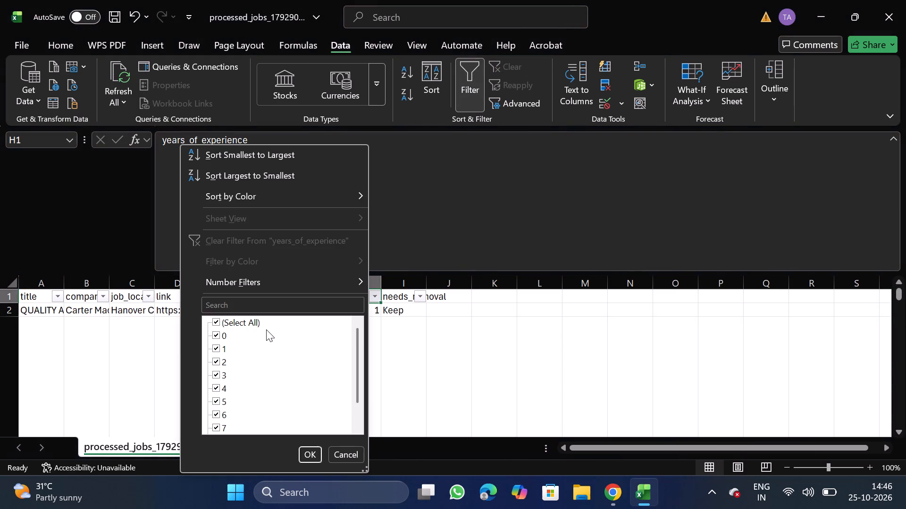
click(248, 325)
scroll(235, 396, down, 1)
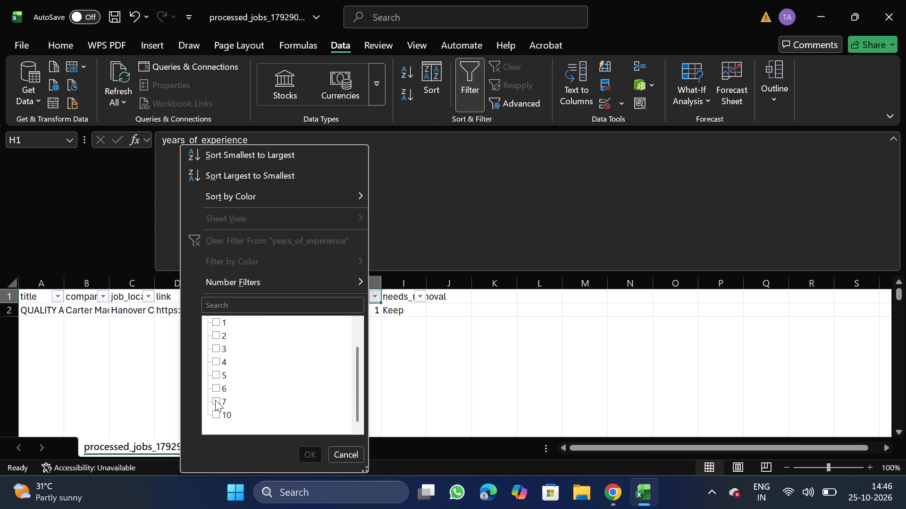
click(215, 400)
click(215, 418)
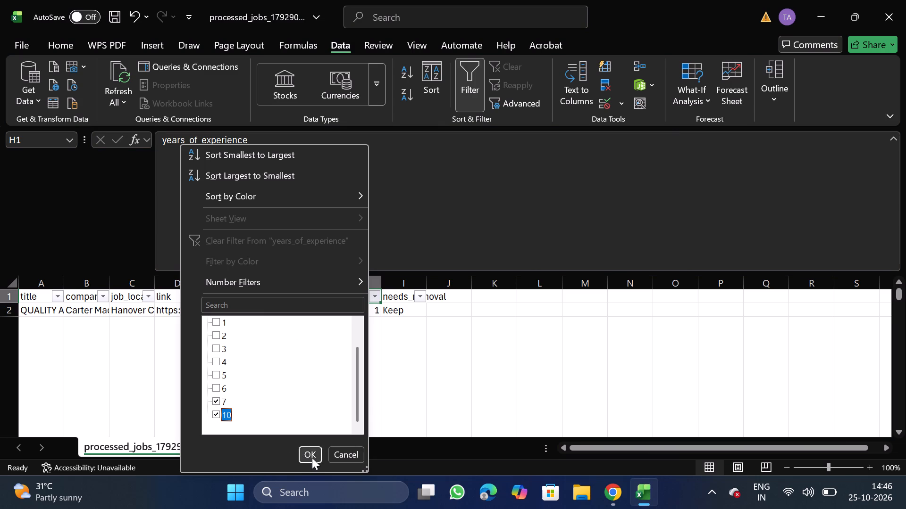
click(312, 458)
click(0, 320)
key(ctrl+shift+Down)
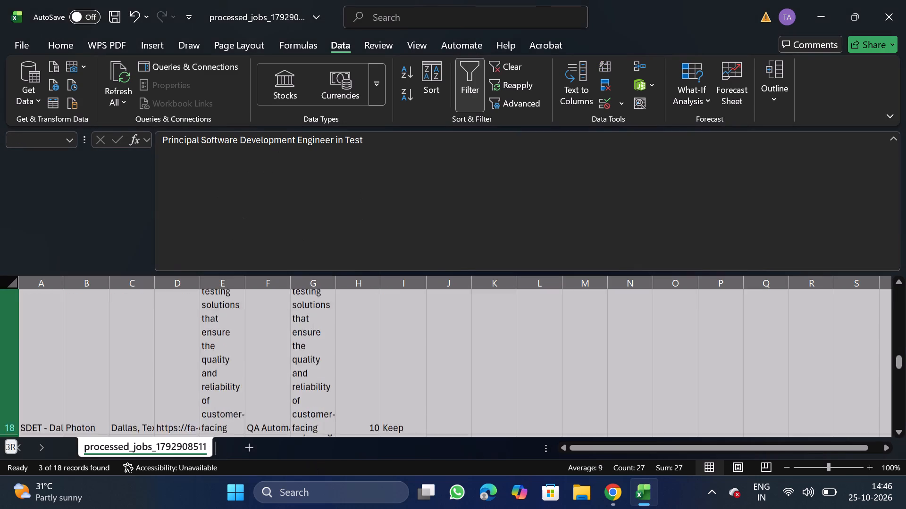
right_click(109, 362)
click(194, 248)
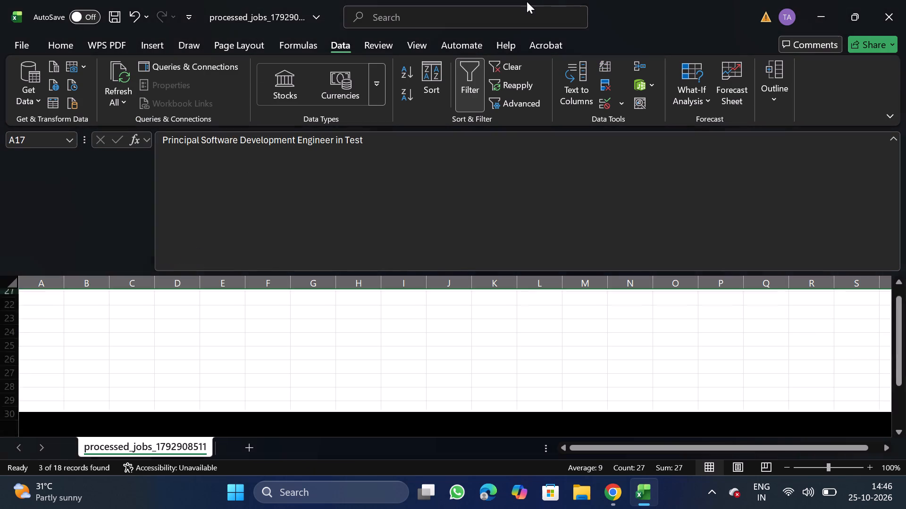
click(473, 85)
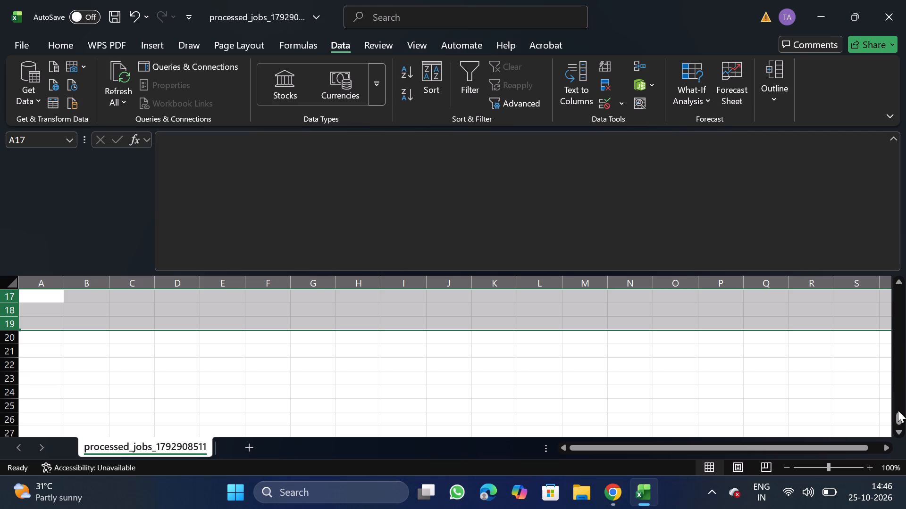
Delete the needs_removal column.
drag(899, 415, 905, 246)
click(400, 282)
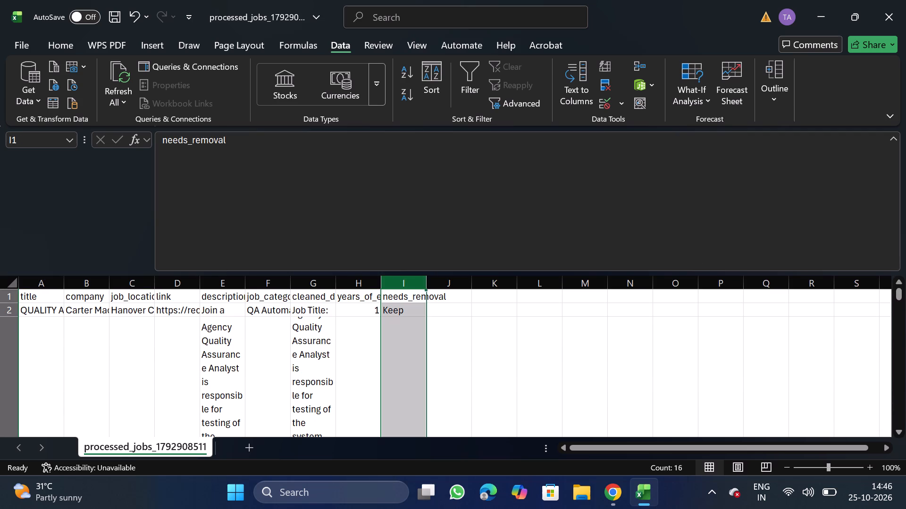
right_click(401, 348)
click(446, 225)
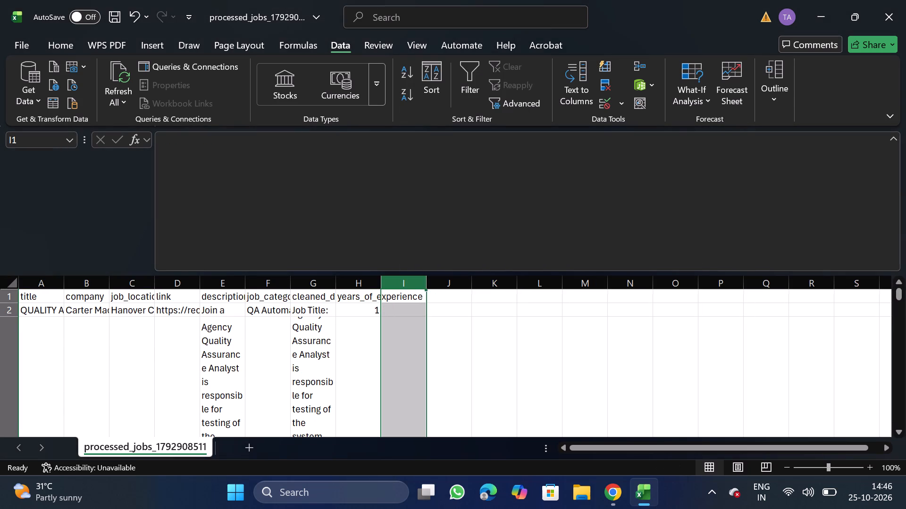
Move the job_category column in front of the title column as column A.
click(268, 283)
key(ctrl+x)
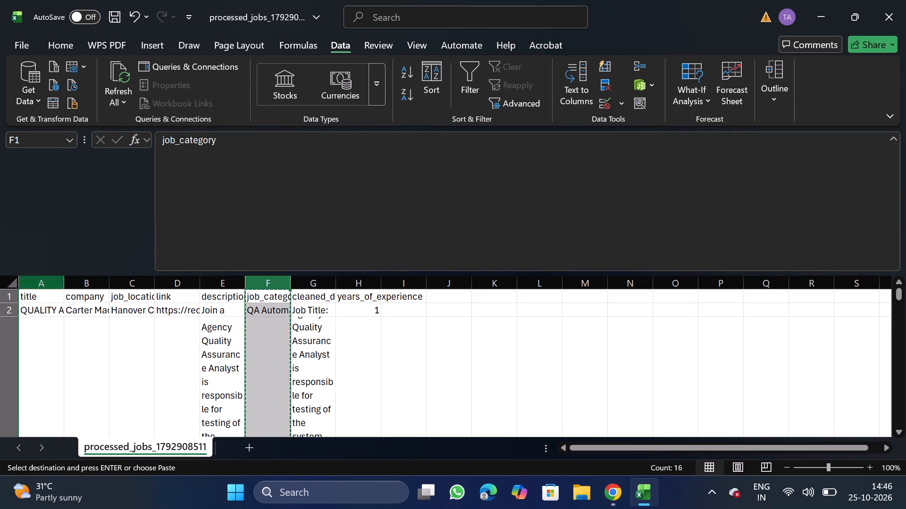
click(32, 290)
drag(39, 285, 44, 364)
right_click(44, 364)
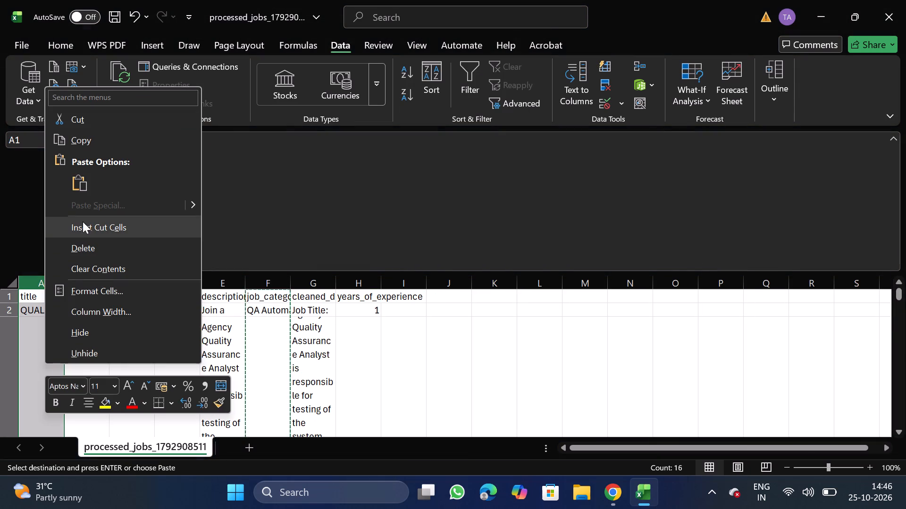
click(90, 226)
Turn off text wrapping for the description and cleaned description columns.
click(268, 284)
key(shift+Right)
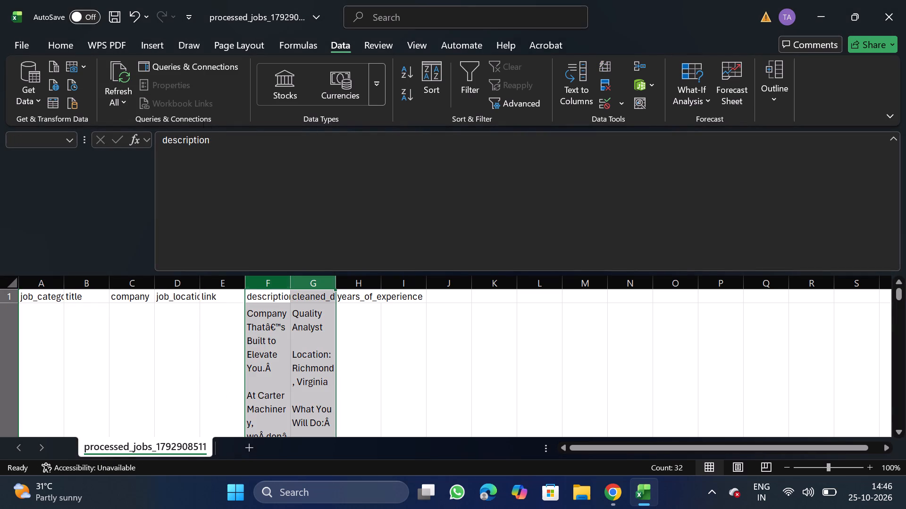
click(50, 42)
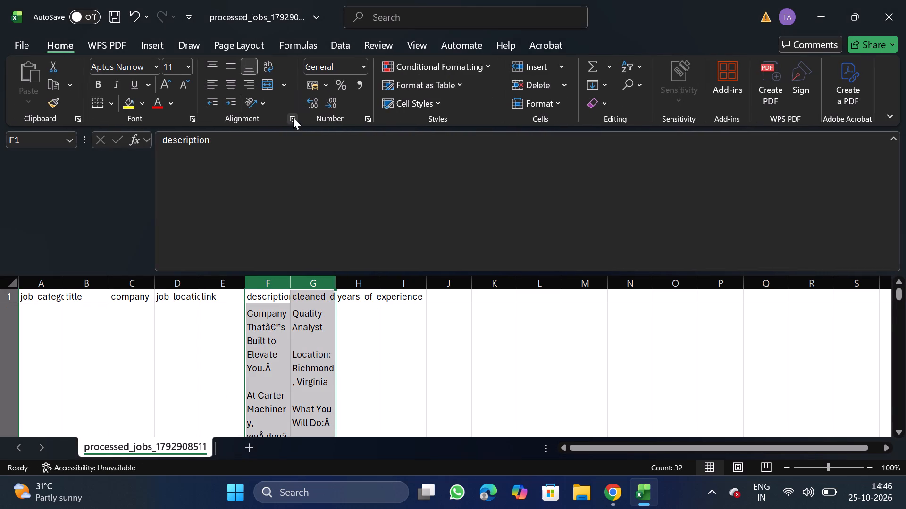
click(293, 117)
double_click(74, 230)
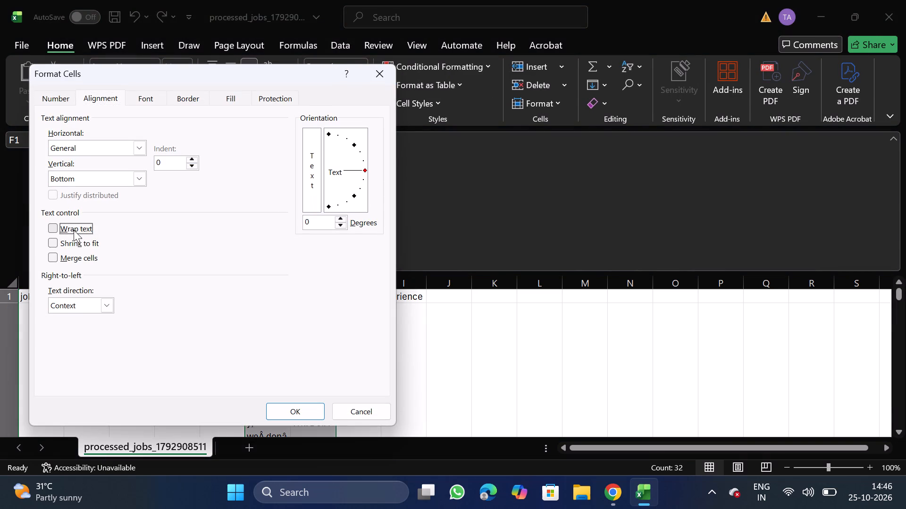
click(290, 415)
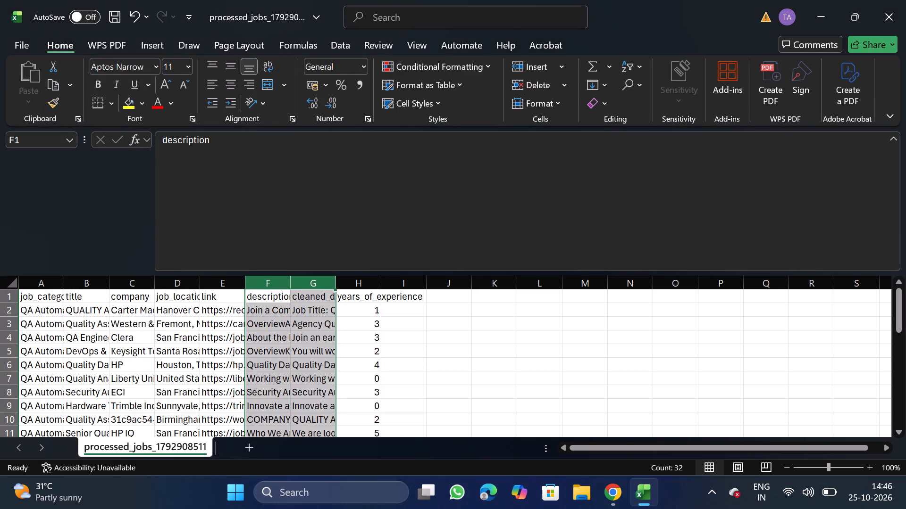
Move the link column to the end of the data, after years_of_experience.
click(215, 284)
key(ctrl+x)
drag(389, 277, 403, 348)
right_click(403, 348)
click(473, 216)
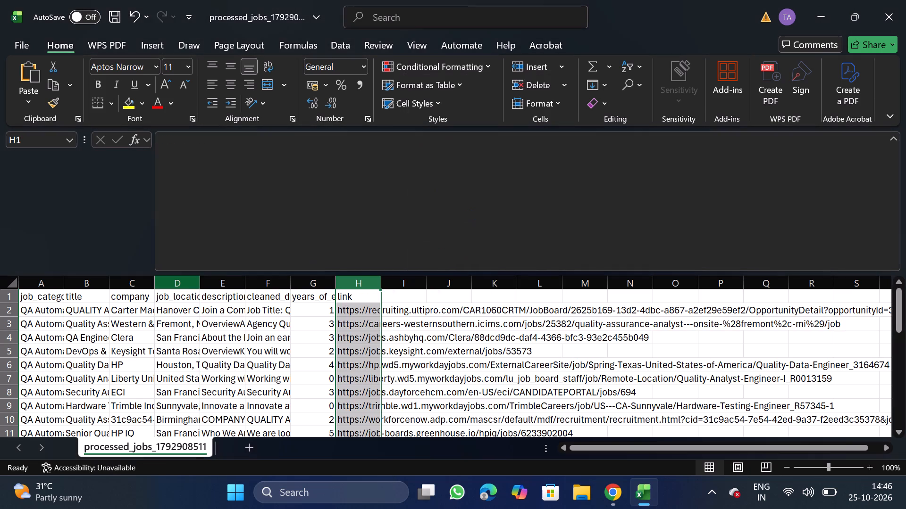
Move the years_of_experience column between job_location and description.
click(304, 282)
key(ctrl+x)
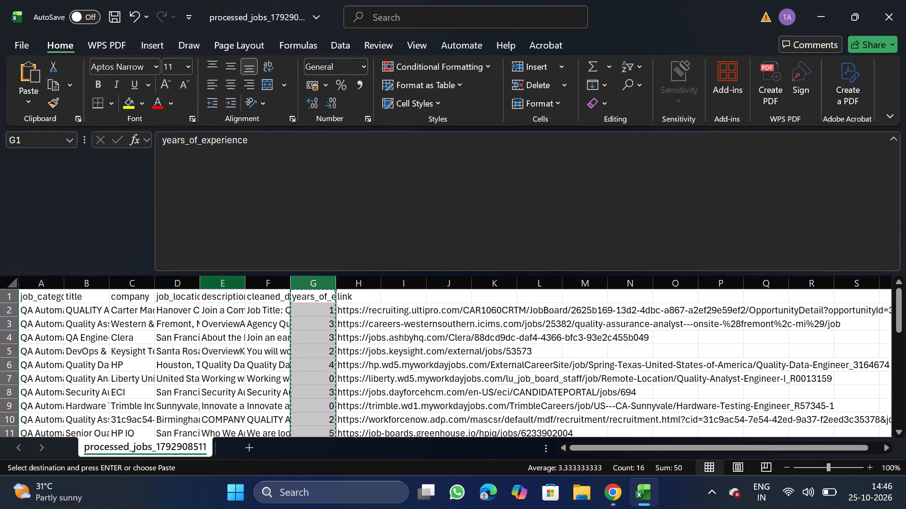
drag(218, 287, 216, 335)
right_click(216, 335)
click(294, 199)
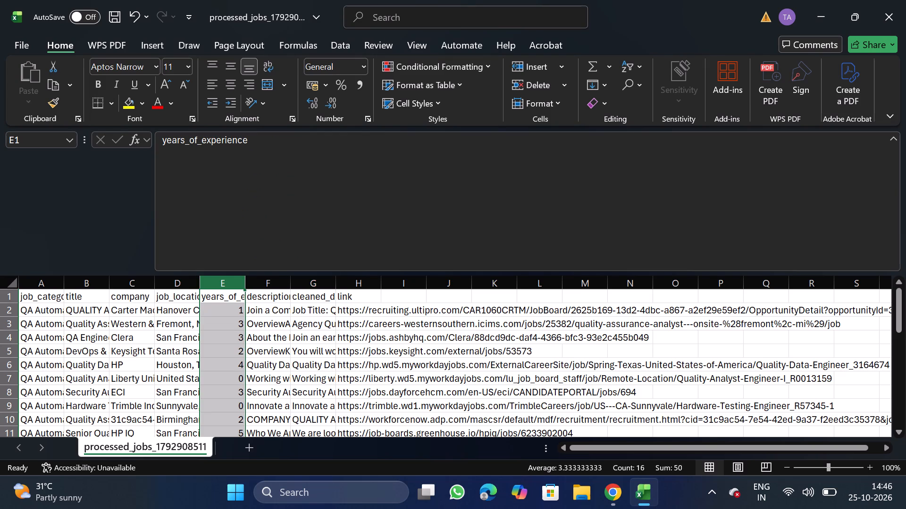
Rename the cleaned_description header in G1 to description, copying the name from the F1 header.
click(264, 297)
drag(164, 143, 225, 143)
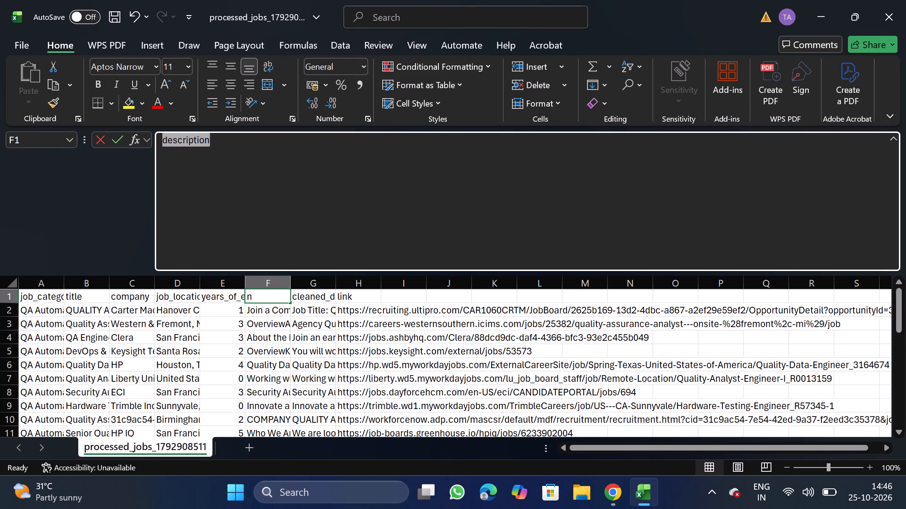
drag(225, 143, 226, 143)
key(ctrl+c)
click(311, 297)
click(426, 217)
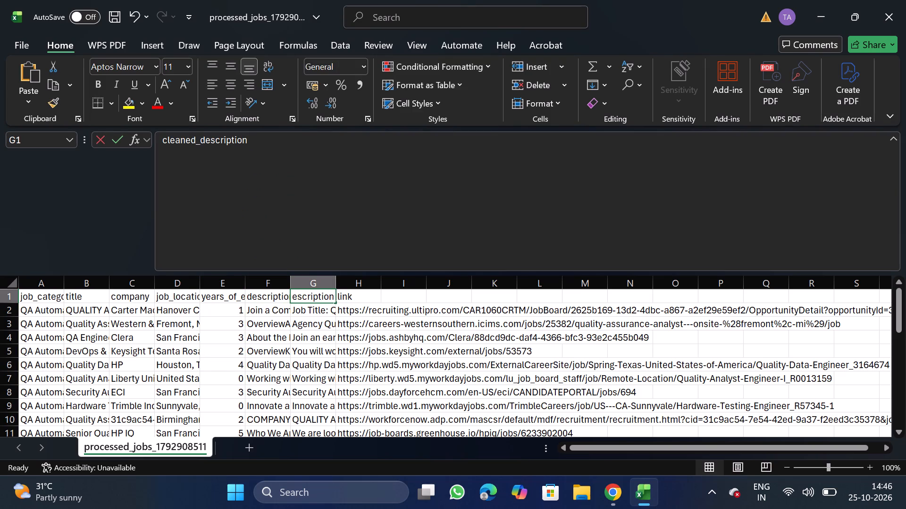
key(BackSpace)
key(BackSpace)
key(BackSpace)
key(BackSpace)
key(BackSpace)
key(BackSpace)
key(BackSpace)
key(BackSpace)
key(BackSpace)
key(BackSpace)
key(BackSpace)
key(BackSpace)
key(BackSpace)
key(BackSpace)
key(BackSpace)
key(BackSpace)
key(BackSpace)
key(BackSpace)
key(BackSpace)
key(BackSpace)
key(ctrl+v)
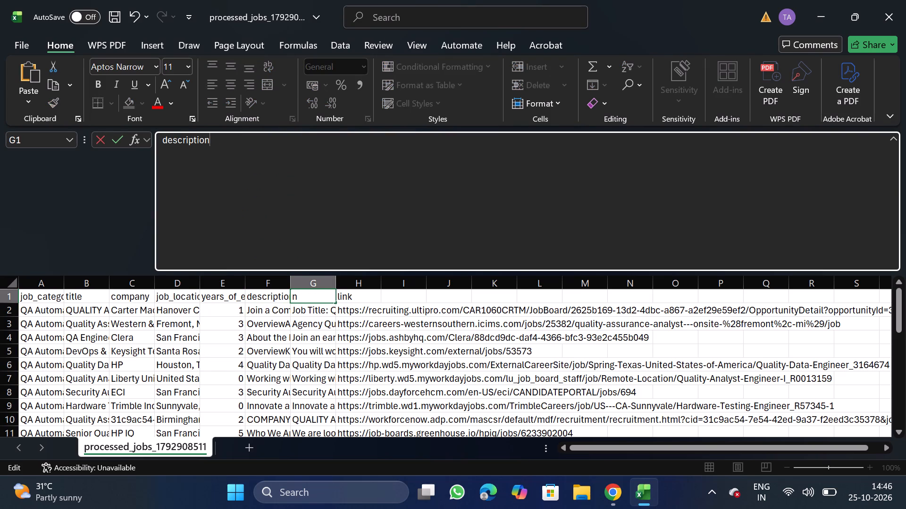
Replace the F1 header with original_description, copying the column name from the CSV format requirements on NextGenApply's bulk job upload page.
click(282, 292)
click(374, 235)
key(BackSpace)
key(BackSpace)
key(BackSpace)
key(BackSpace)
key(BackSpace)
key(BackSpace)
key(BackSpace)
key(BackSpace)
key(BackSpace)
key(BackSpace)
key(BackSpace)
key(BackSpace)
key(BackSpace)
key(BackSpace)
key(BackSpace)
key(BackSpace)
key(BackSpace)
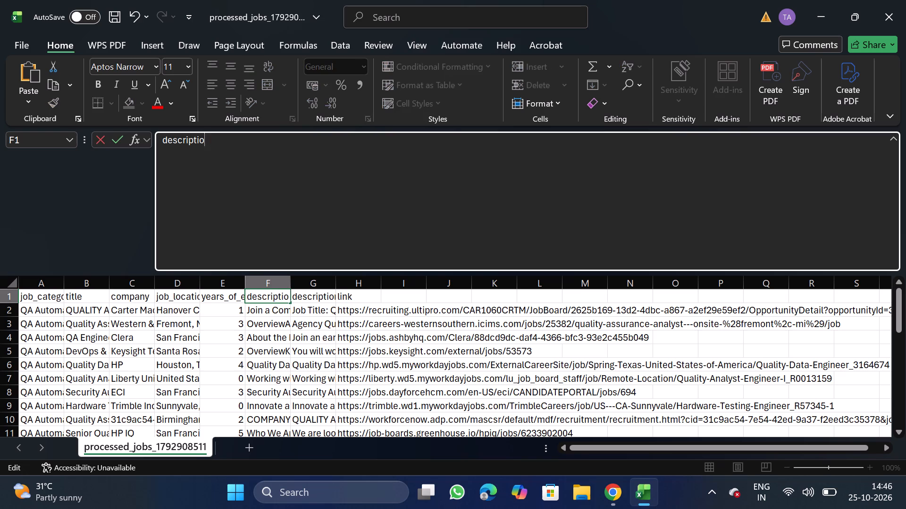
click(613, 502)
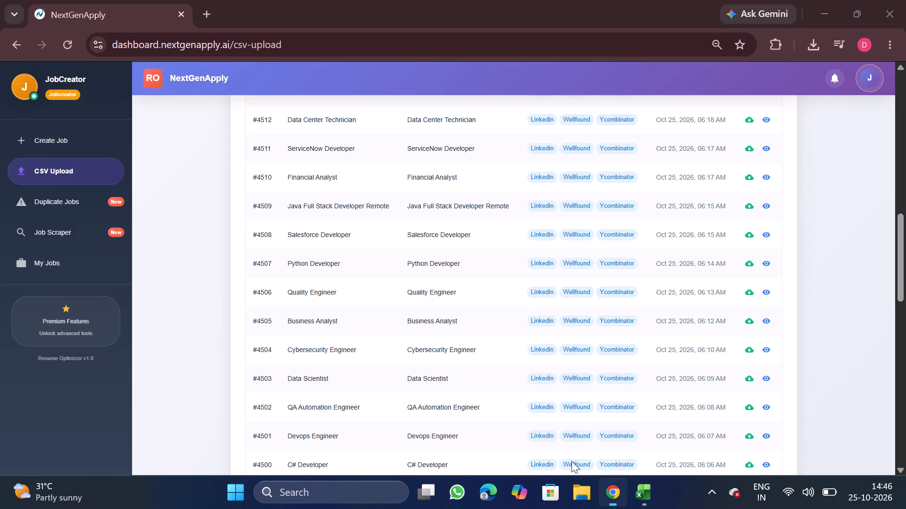
click(69, 142)
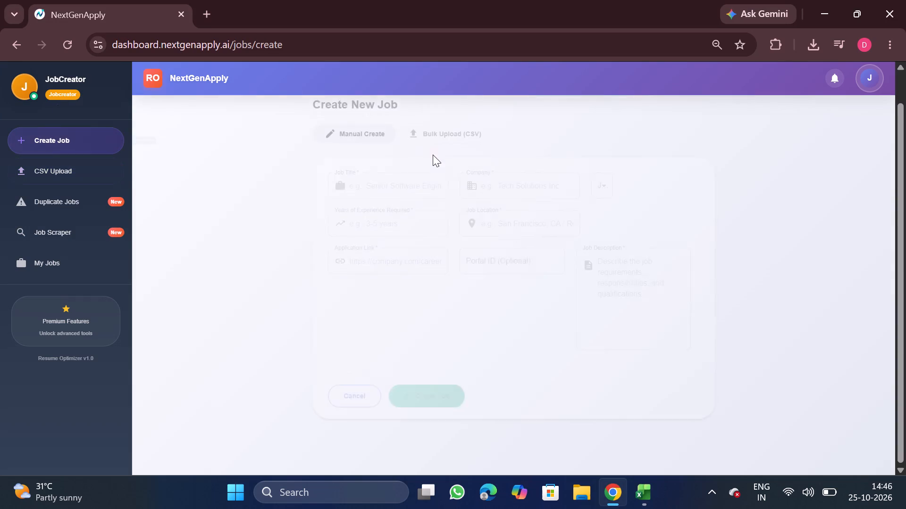
click(461, 123)
double_click(498, 233)
key(ctrl+c)
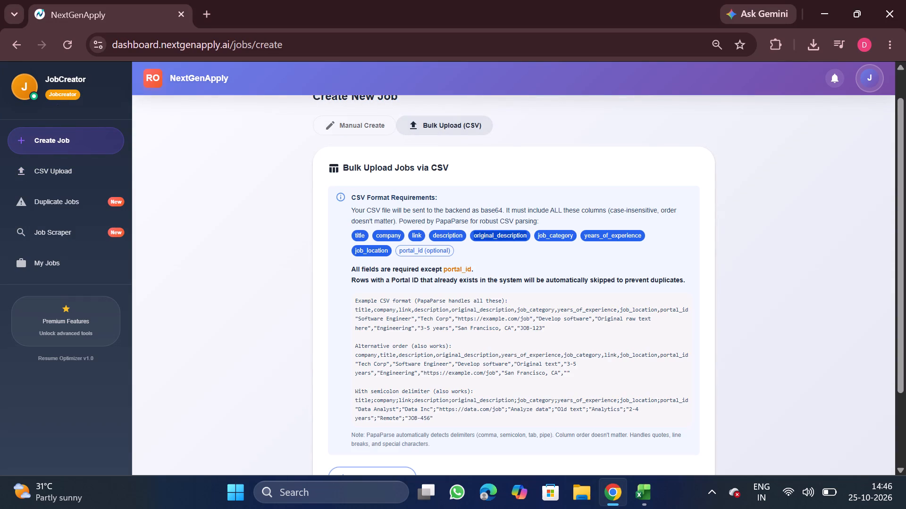
click(656, 508)
key(ctrl+v)
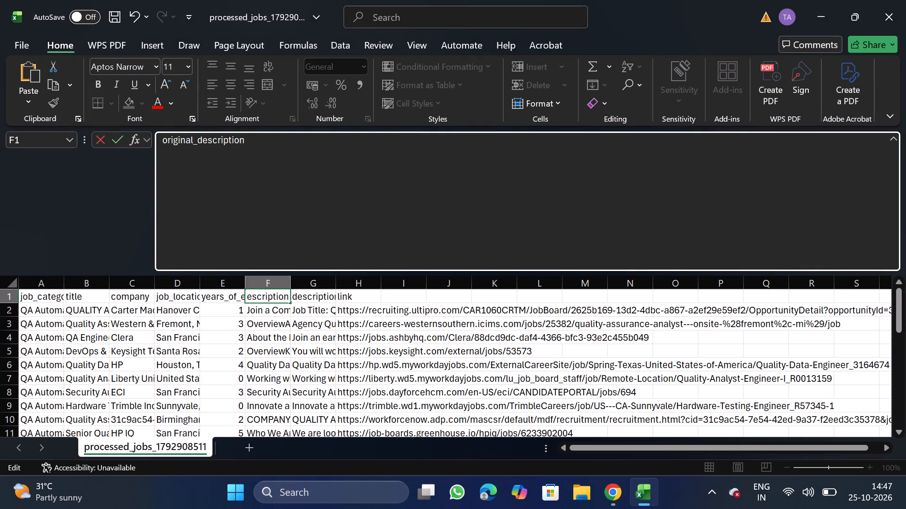
Filter the title column to Hardware Testing Engineer, Software Engineer - C# (SiPh Test Solutions, North Reading, MA) and blanks only.
click(91, 282)
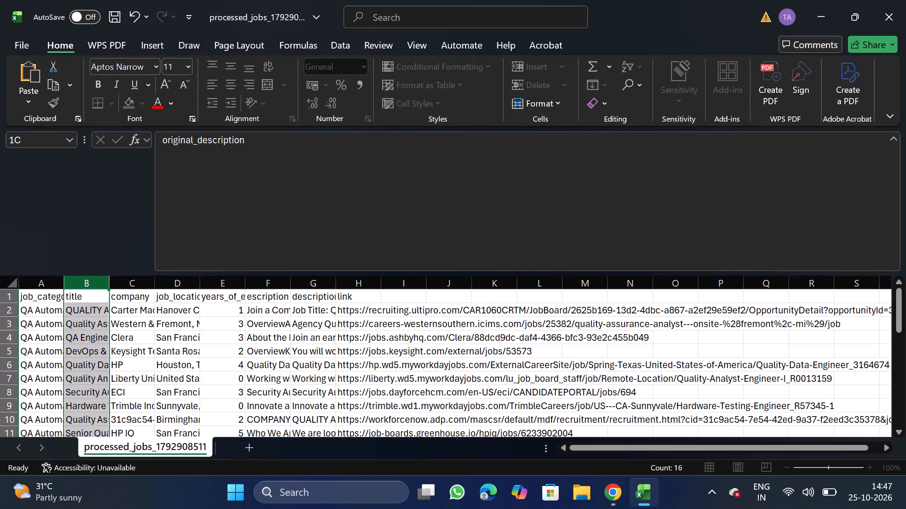
click(351, 41)
click(463, 83)
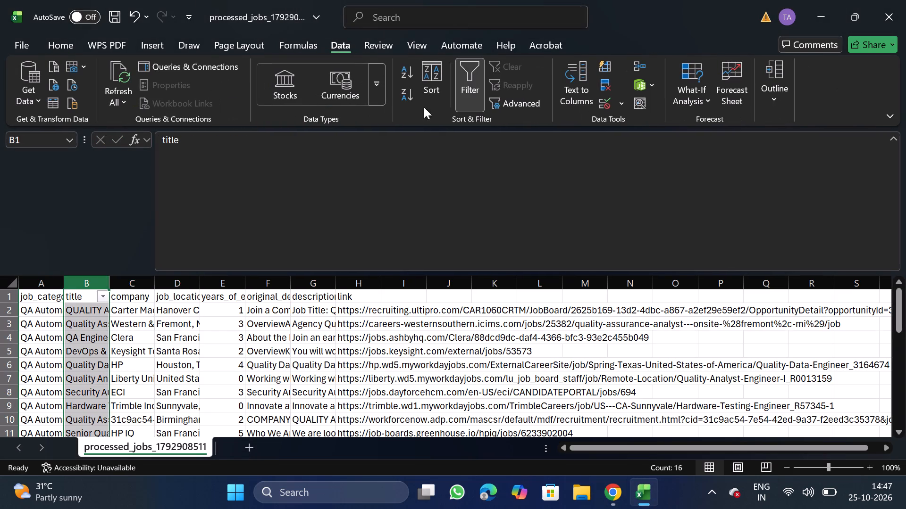
click(110, 297)
click(104, 297)
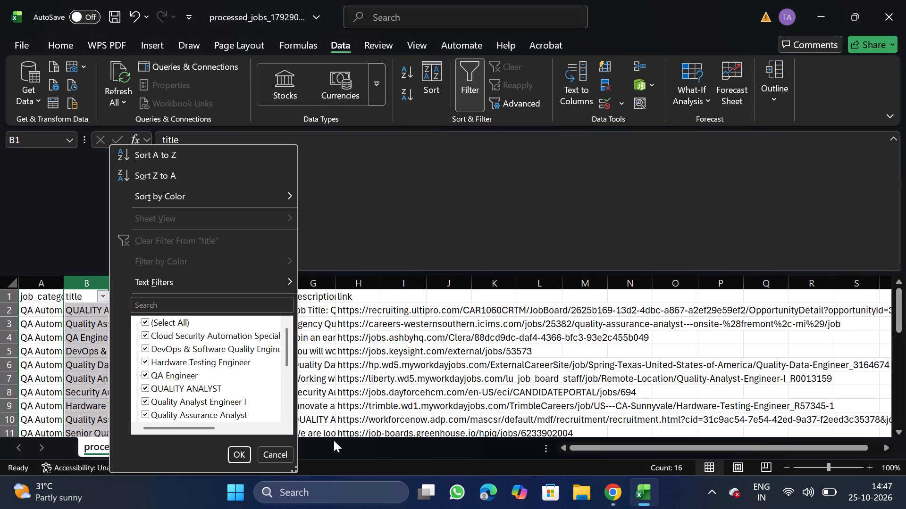
click(294, 473)
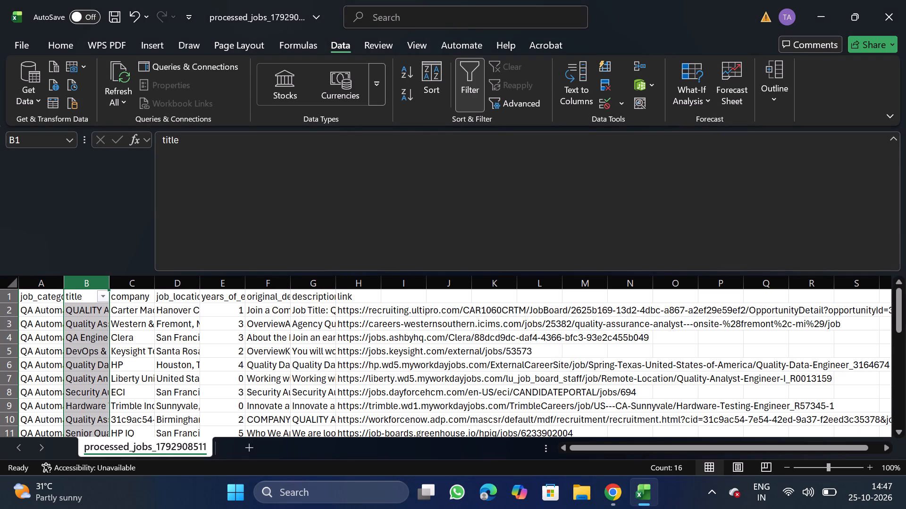
click(99, 297)
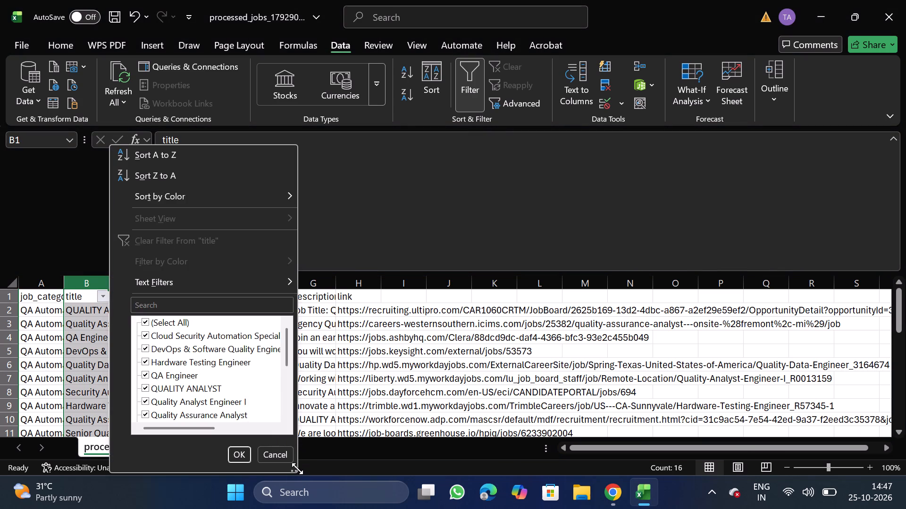
click(297, 468)
drag(297, 468, 565, 508)
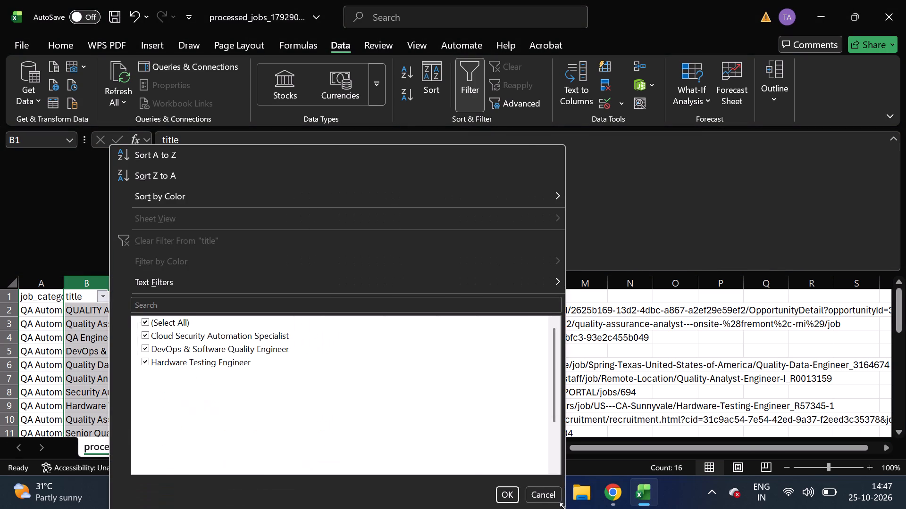
click(171, 318)
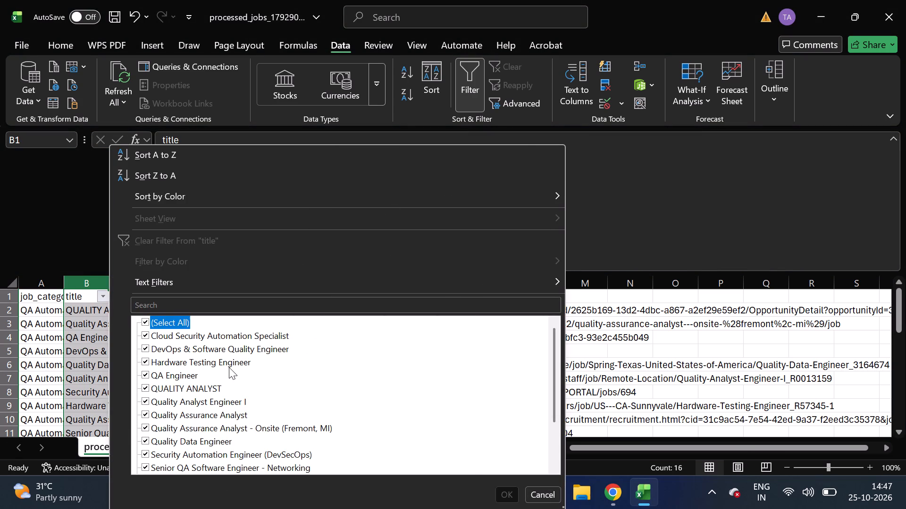
click(235, 364)
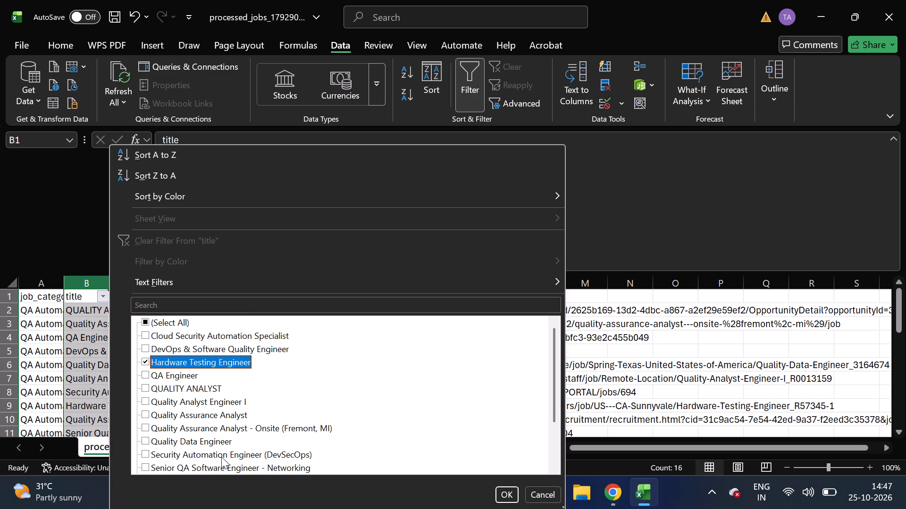
scroll(221, 457, down, 1)
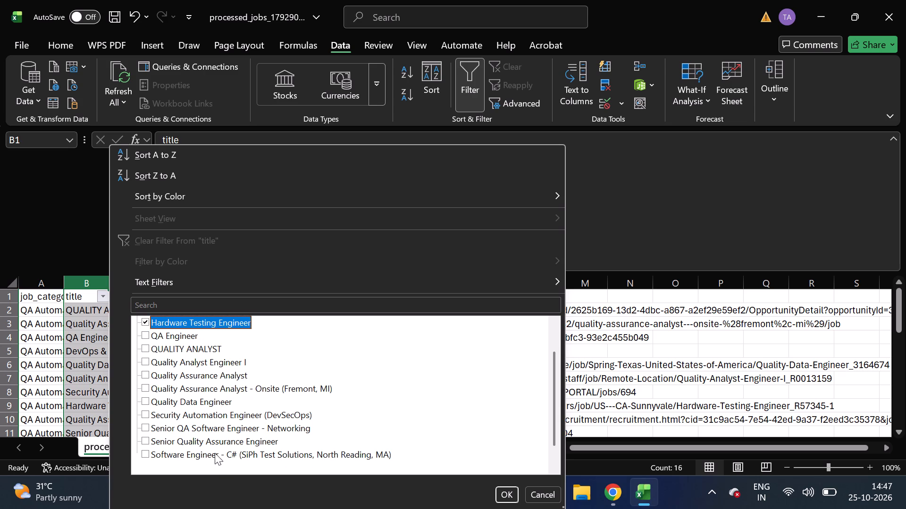
click(215, 453)
scroll(215, 453, down, 1)
click(171, 467)
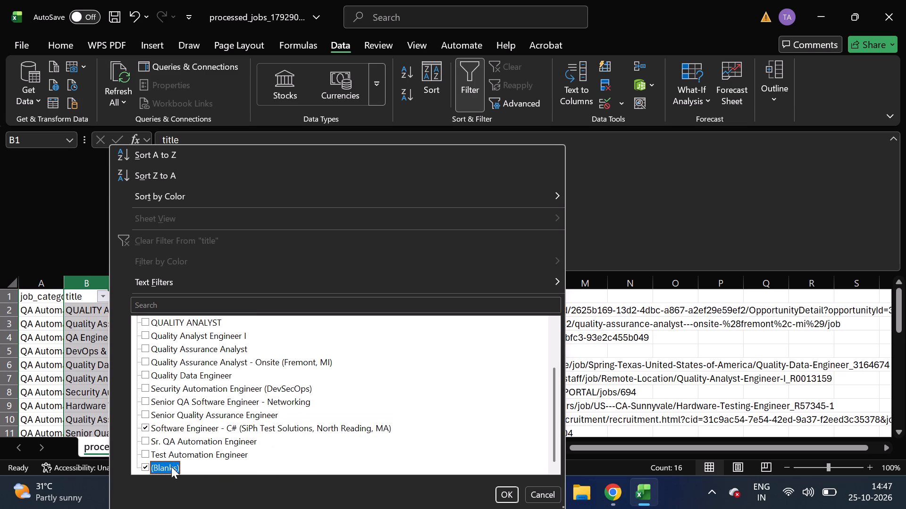
click(506, 498)
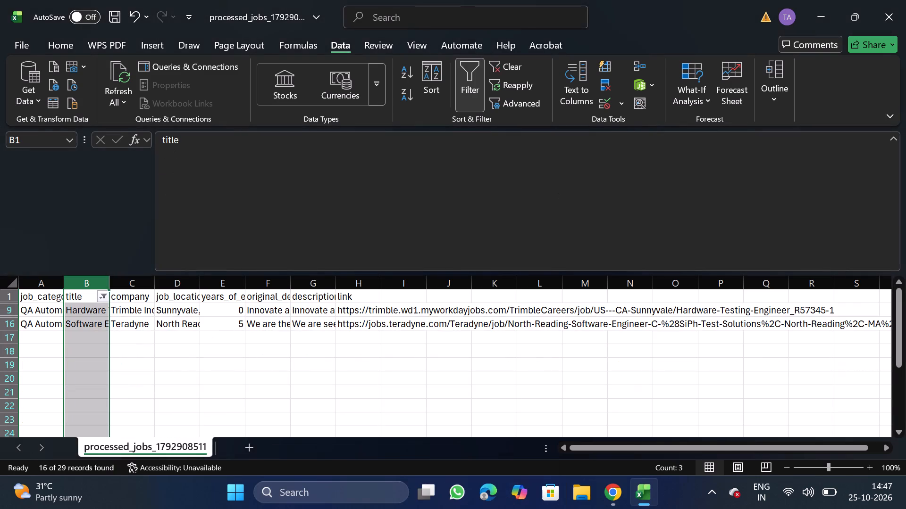
Delete the filtered Hardware Testing Engineer and Software Engineer - C# rows, and remove the title filter.
click(0, 307)
key(ctrl+shift+Down)
right_click(64, 312)
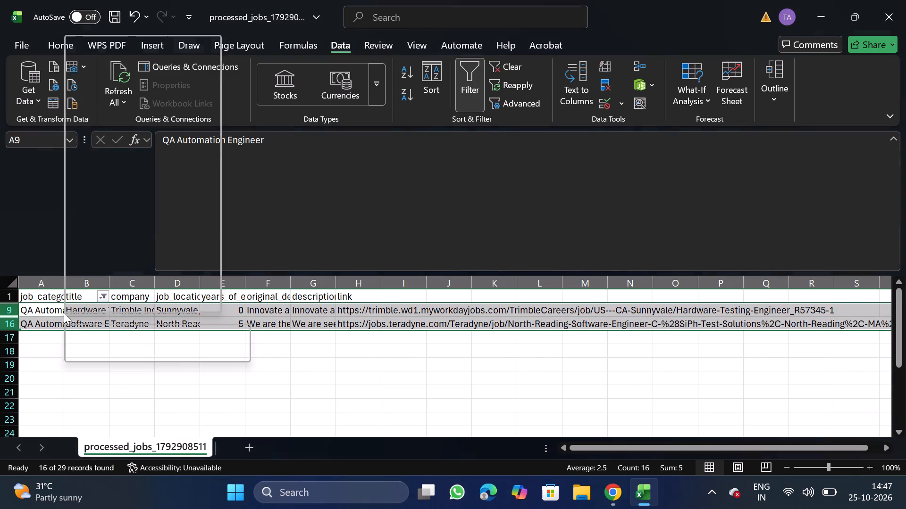
click(123, 191)
click(468, 83)
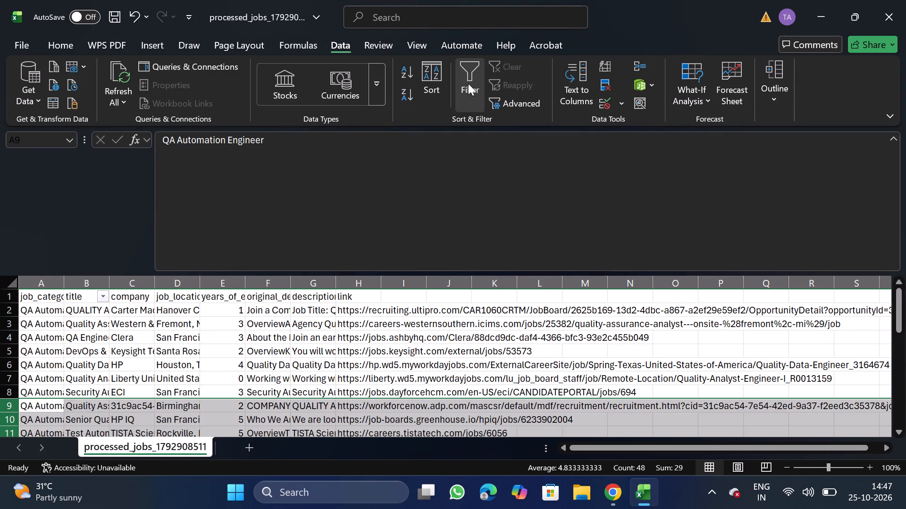
Filter-search the company column for walmart, dried, capital, under, hun, skim and ape, and remove the column filter without applying any selection.
click(127, 278)
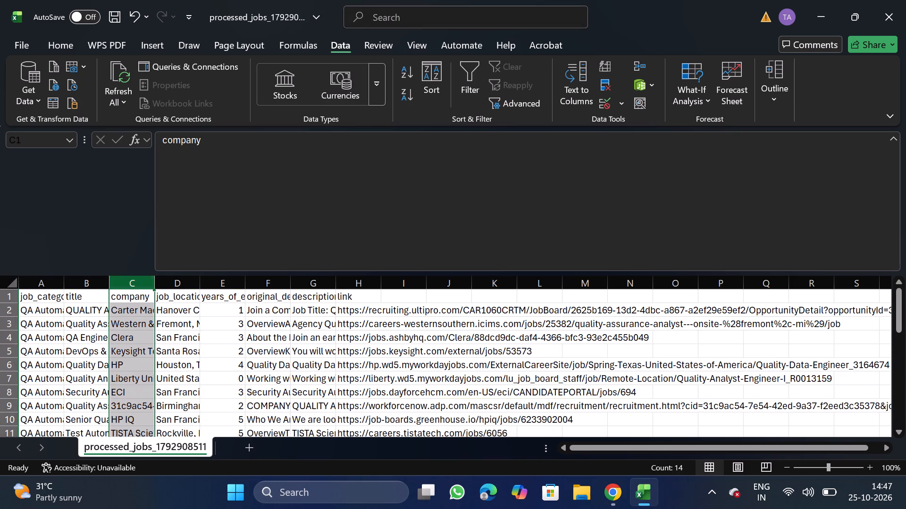
click(474, 82)
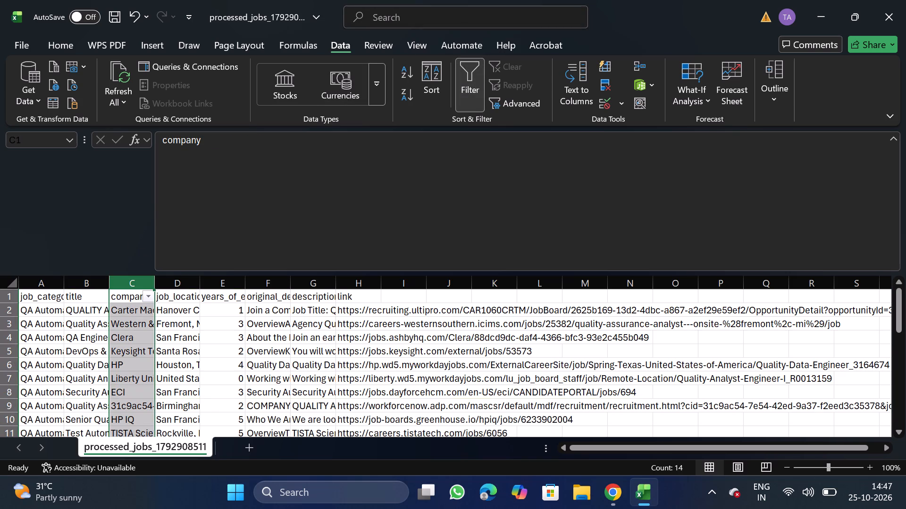
click(152, 297)
click(241, 309)
text(walmart)
key(BackSpace)
key(BackSpace)
key(BackSpace)
key(BackSpace)
key(BackSpace)
key(BackSpace)
key(BackSpace)
key(BackSpace)
key(BackSpace)
key(BackSpace)
key(BackSpace)
key(BackSpace)
key(BackSpace)
key(BackSpace)
key(BackSpace)
key(BackSpace)
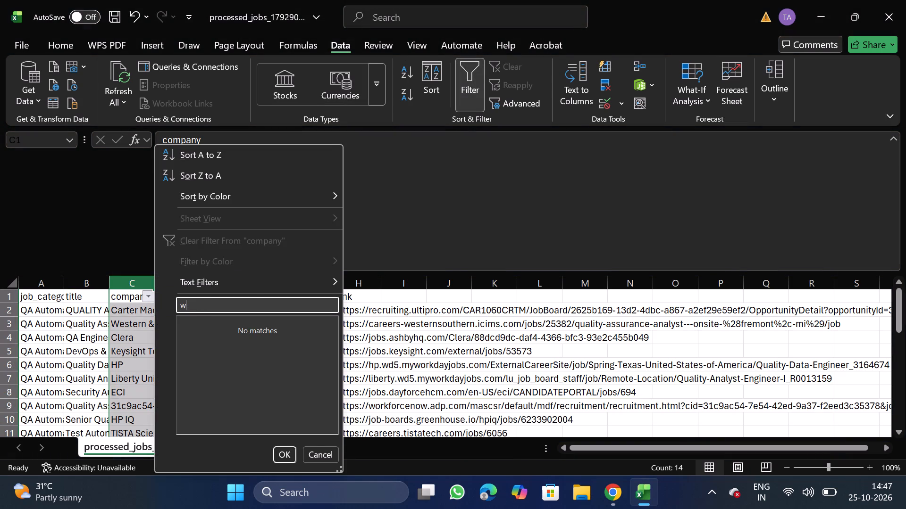
text(dried)
key(BackSpace)
key(BackSpace)
key(BackSpace)
key(BackSpace)
key(BackSpace)
key(BackSpace)
key(BackSpace)
key(BackSpace)
key(BackSpace)
key(BackSpace)
key(BackSpace)
key(BackSpace)
key(BackSpace)
key(BackSpace)
key(BackSpace)
key(BackSpace)
key(BackSpace)
key(BackSpace)
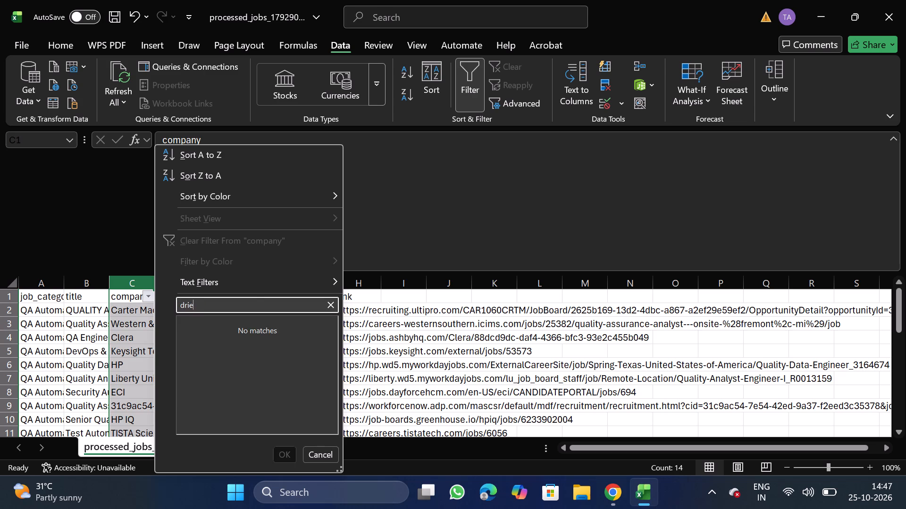
text(capital)
key(BackSpace)
key(BackSpace)
key(BackSpace)
key(BackSpace)
key(BackSpace)
key(BackSpace)
key(BackSpace)
key(BackSpace)
key(BackSpace)
key(BackSpace)
key(BackSpace)
key(BackSpace)
key(BackSpace)
key(BackSpace)
key(BackSpace)
key(BackSpace)
text(under)
key(BackSpace)
key(BackSpace)
key(BackSpace)
key(BackSpace)
key(BackSpace)
key(BackSpace)
key(BackSpace)
key(BackSpace)
key(BackSpace)
key(BackSpace)
key(BackSpace)
key(BackSpace)
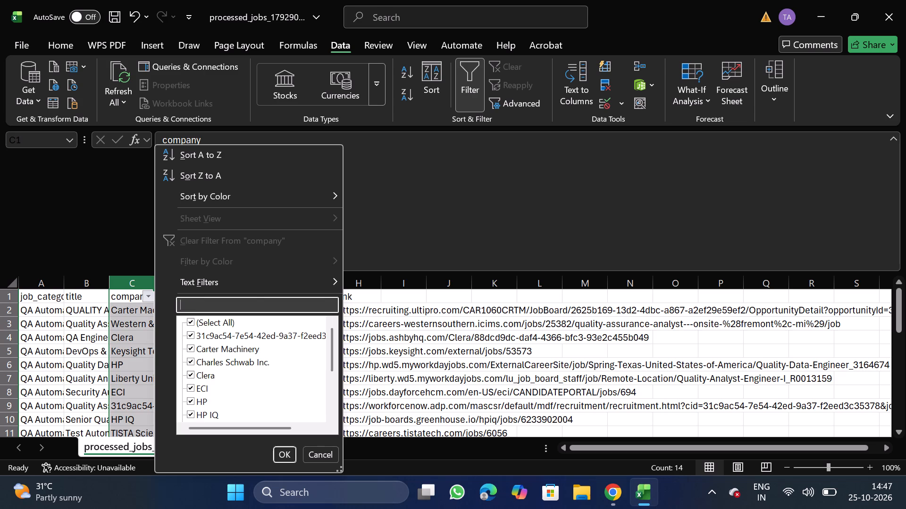
text(hun)
key(BackSpace)
key(BackSpace)
key(BackSpace)
key(BackSpace)
key(BackSpace)
key(BackSpace)
key(BackSpace)
key(BackSpace)
key(BackSpace)
key(BackSpace)
key(BackSpace)
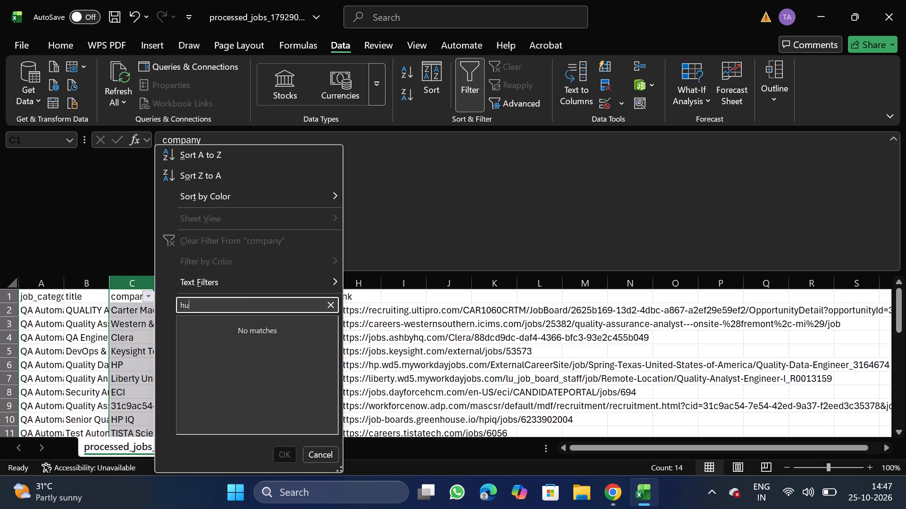
text(skim)
key(BackSpace)
key(BackSpace)
key(BackSpace)
key(BackSpace)
key(BackSpace)
key(BackSpace)
key(BackSpace)
key(BackSpace)
key(BackSpace)
key(BackSpace)
key(BackSpace)
key(BackSpace)
key(BackSpace)
key(BackSpace)
key(BackSpace)
key(BackSpace)
key(BackSpace)
key(BackSpace)
key(BackSpace)
key(BackSpace)
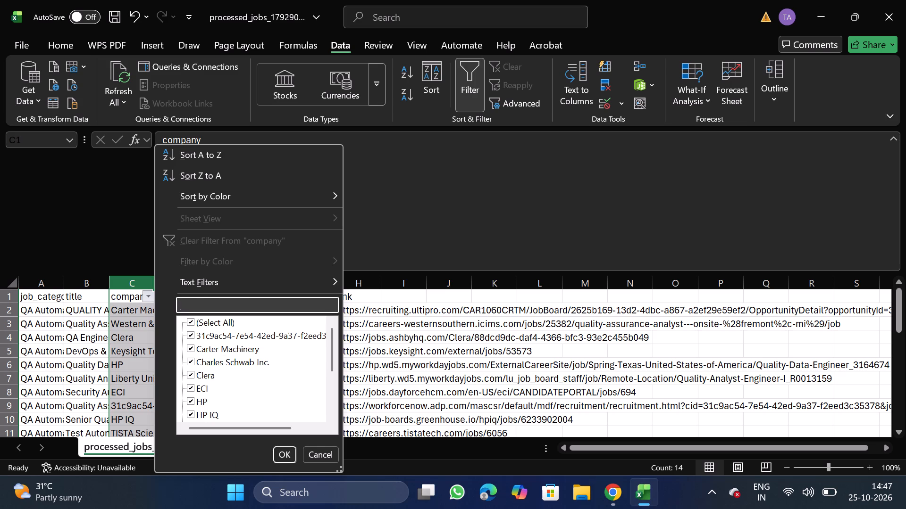
text(ape)
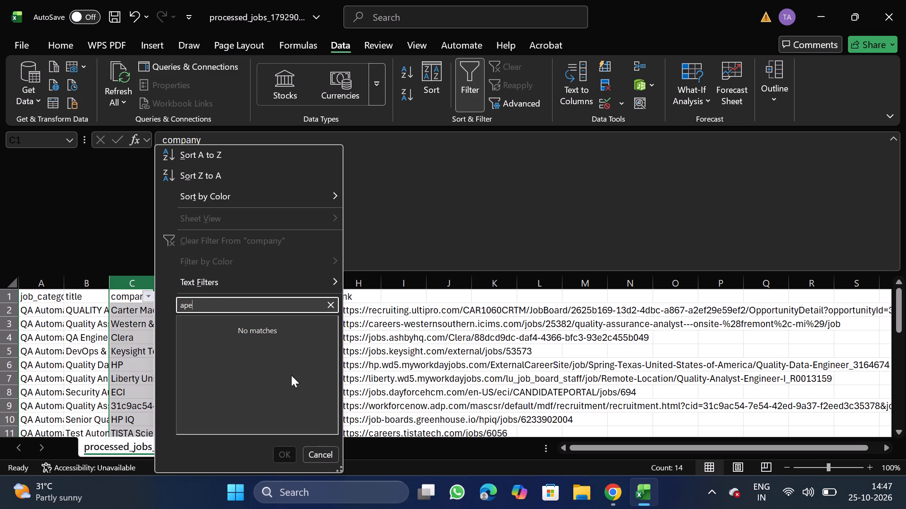
click(319, 458)
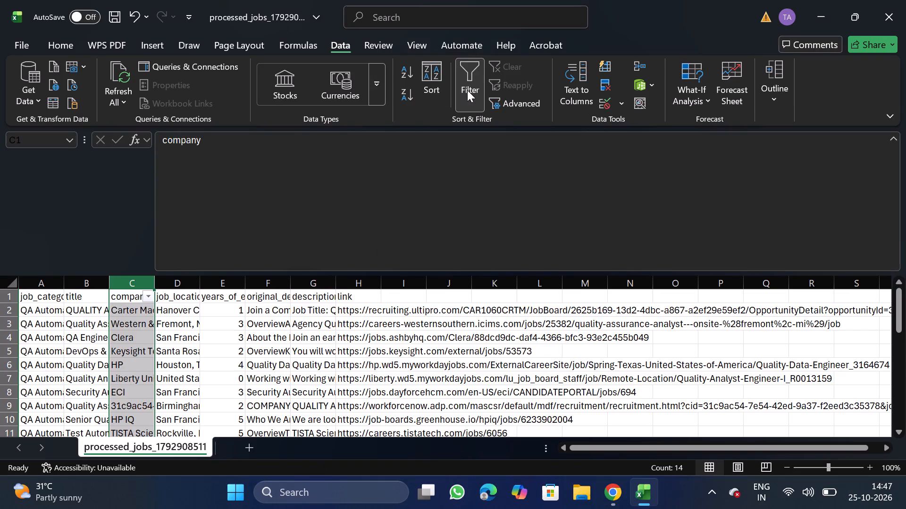
click(467, 90)
Open the Save As options for the cleaned QA Automation Engineer jobs file.
click(20, 44)
triple_click(44, 237)
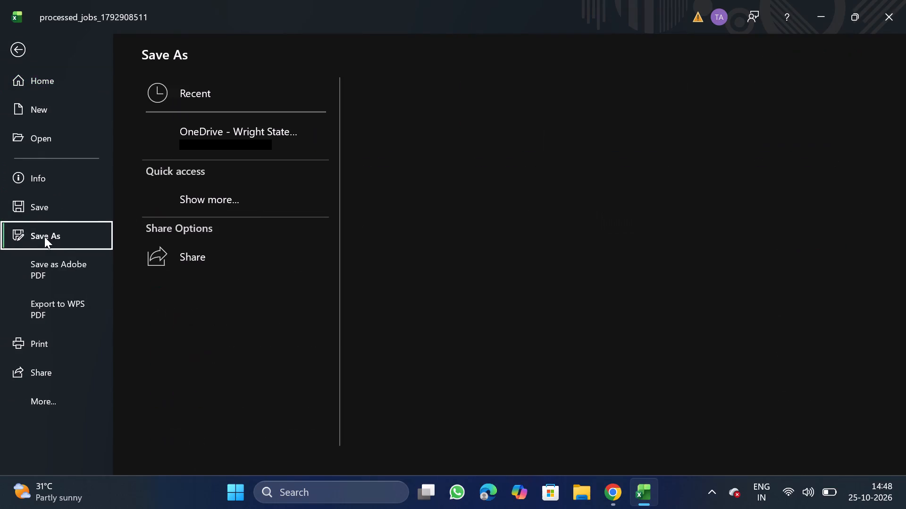